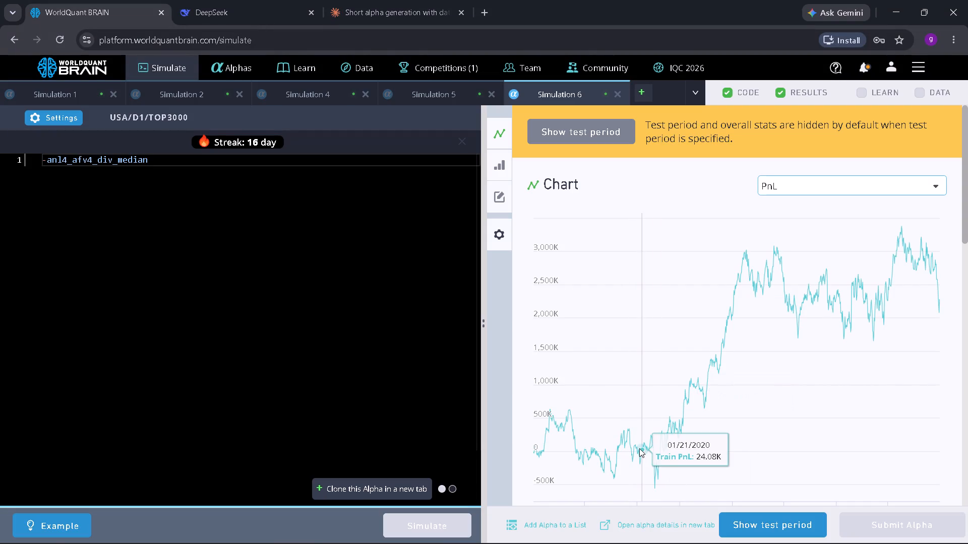
Reveal the test period results for -anl4_afv4_div_median and examine which in-sample tests fail.
left_click(565, 410)
left_click(748, 528)
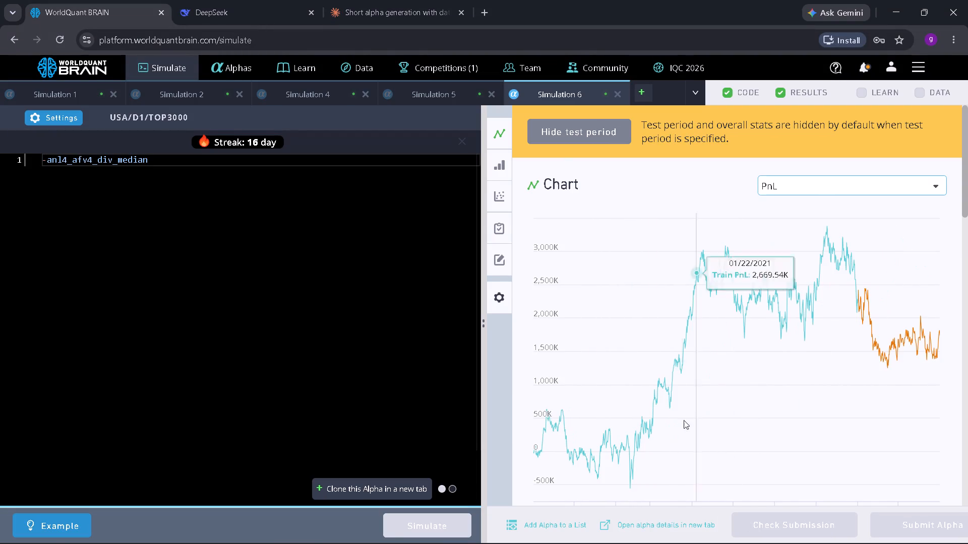
scroll(746, 367, "down", 10)
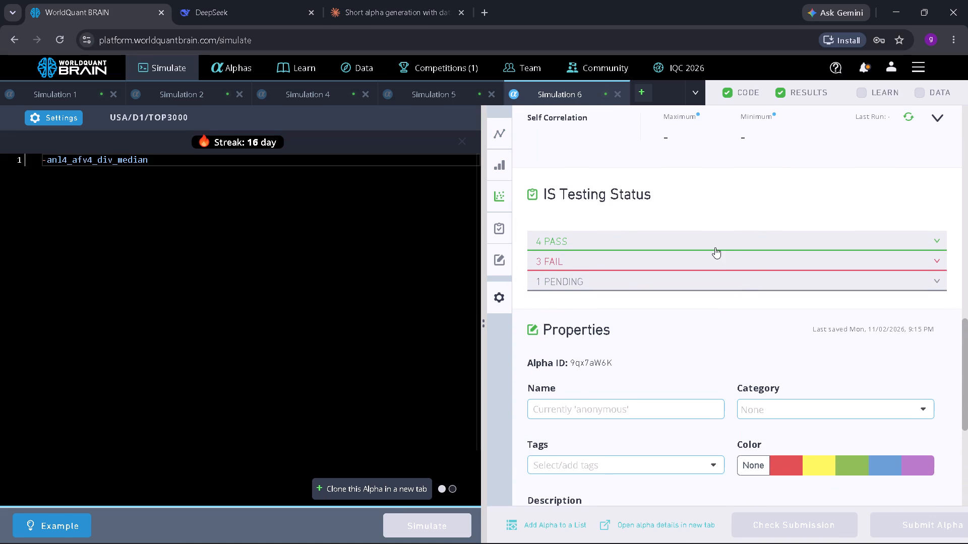
left_click(715, 258)
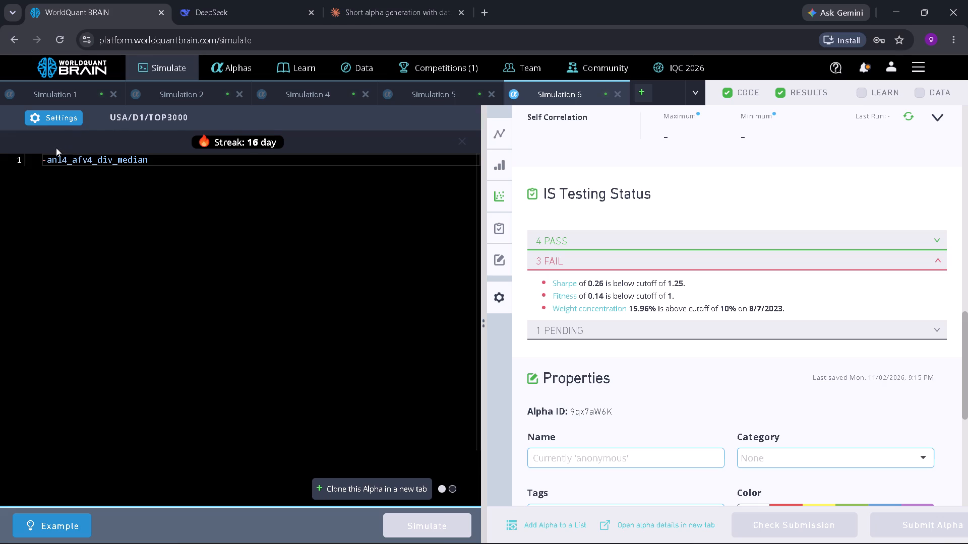
Replace the minus sign with a rank operator so the expression reads rank(anl4_afv4_div_median), and simulate it.
left_click(45, 158)
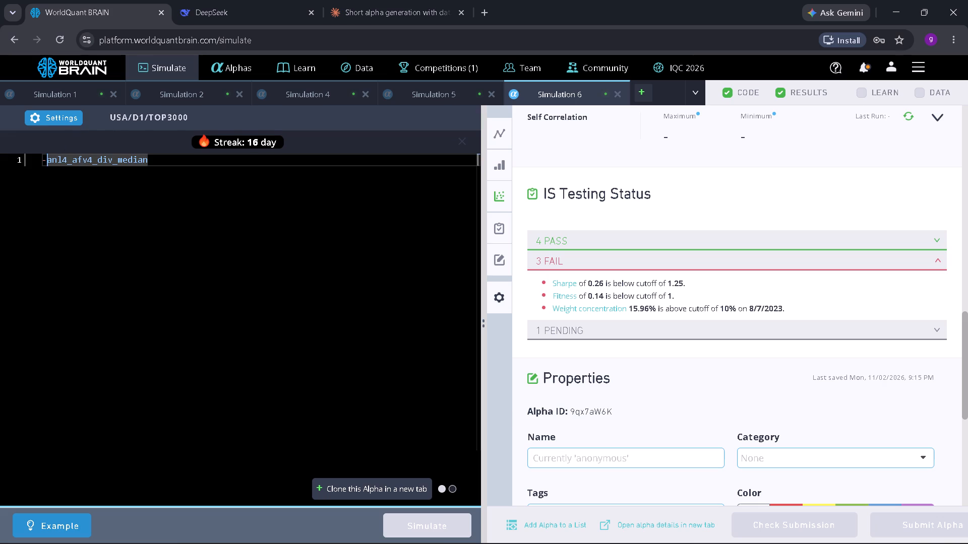
key("BackSpace")
type("rank")
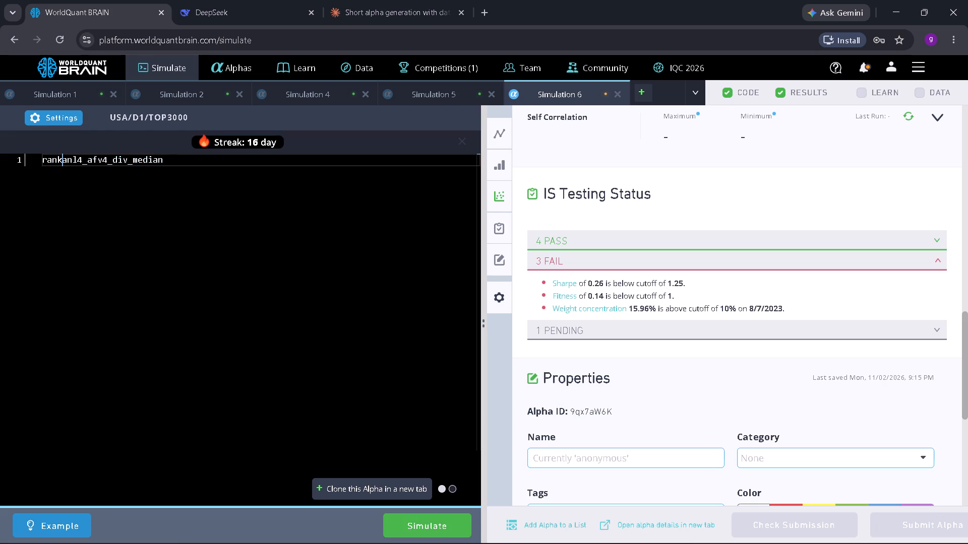
key("shift+parenleft")
left_click(236, 157)
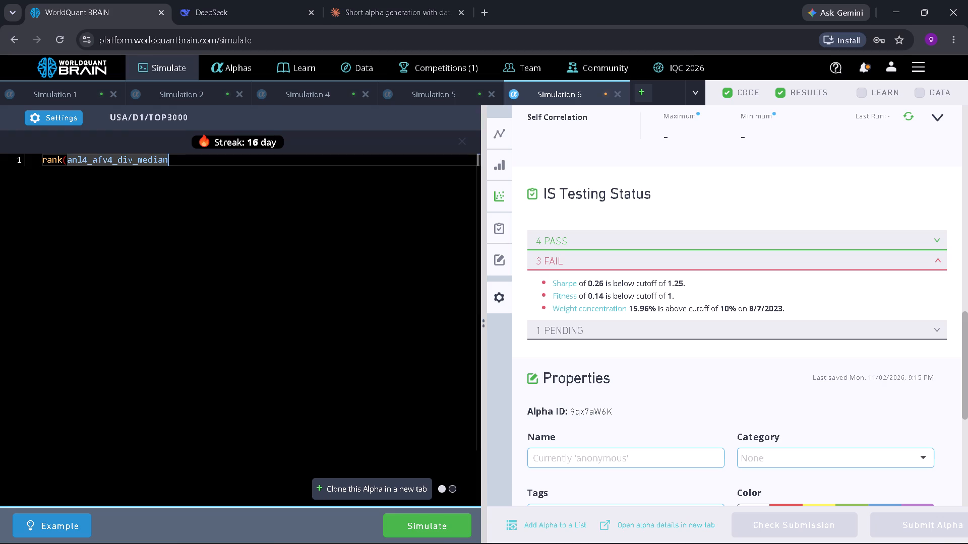
key("shift+parenright")
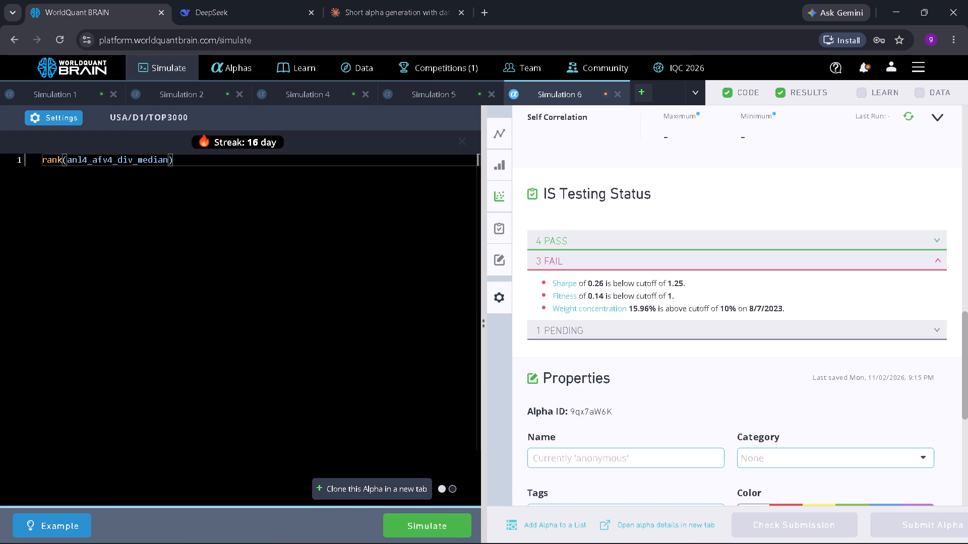
left_click(430, 522)
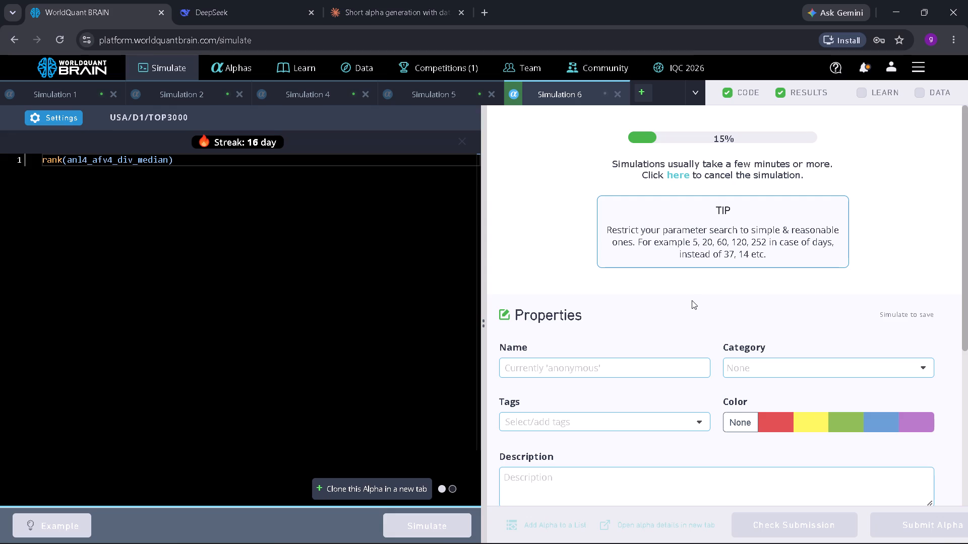
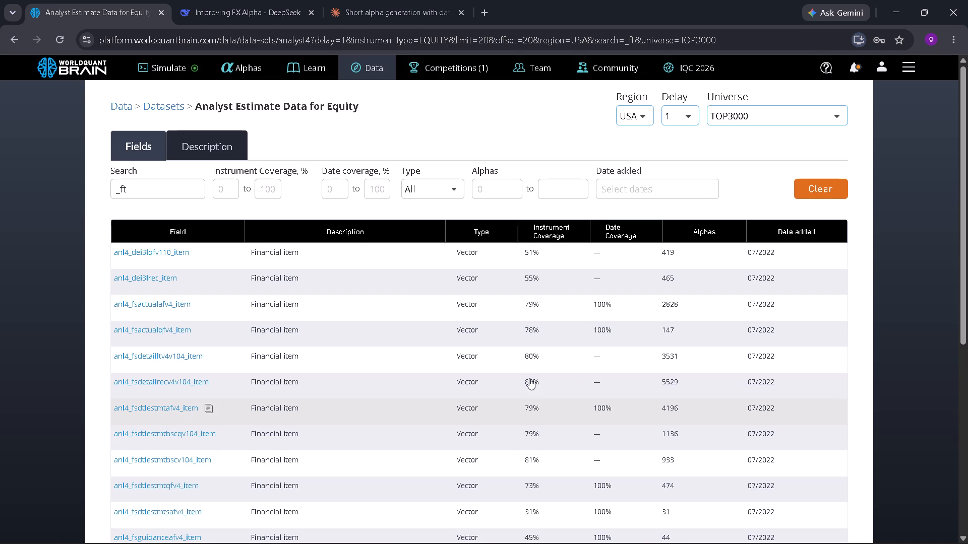
scroll(398, 383, "down", 5)
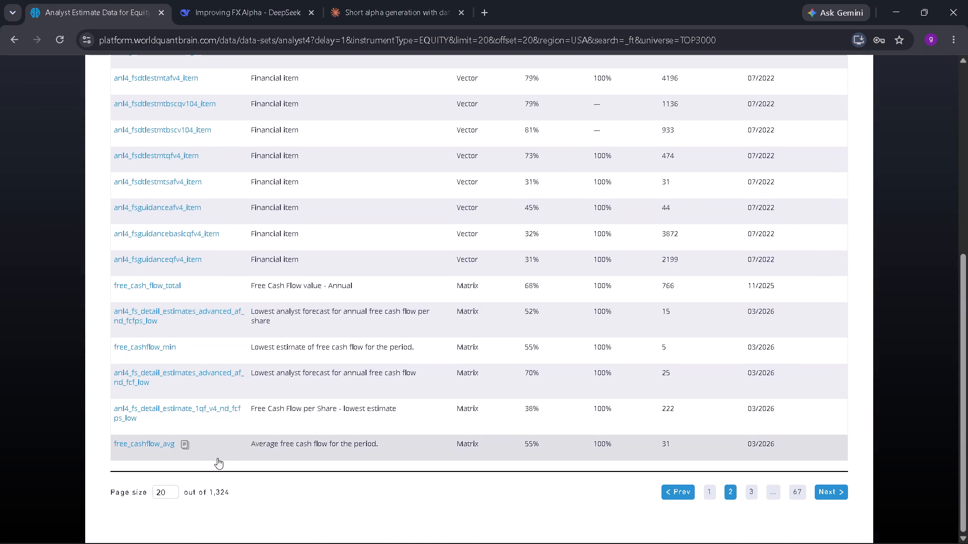
left_click(187, 439)
Return to the simulation workspace and replace all the code in Simulation 4 with the copied field free_cashflow_avg.
scroll(212, 179, "up", 4)
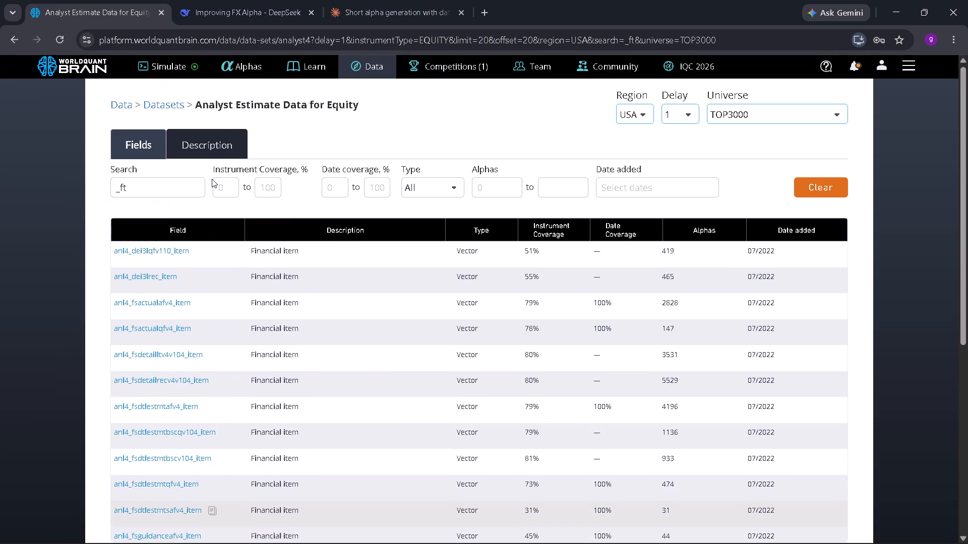
scroll(212, 179, "up", 3)
left_click(153, 64)
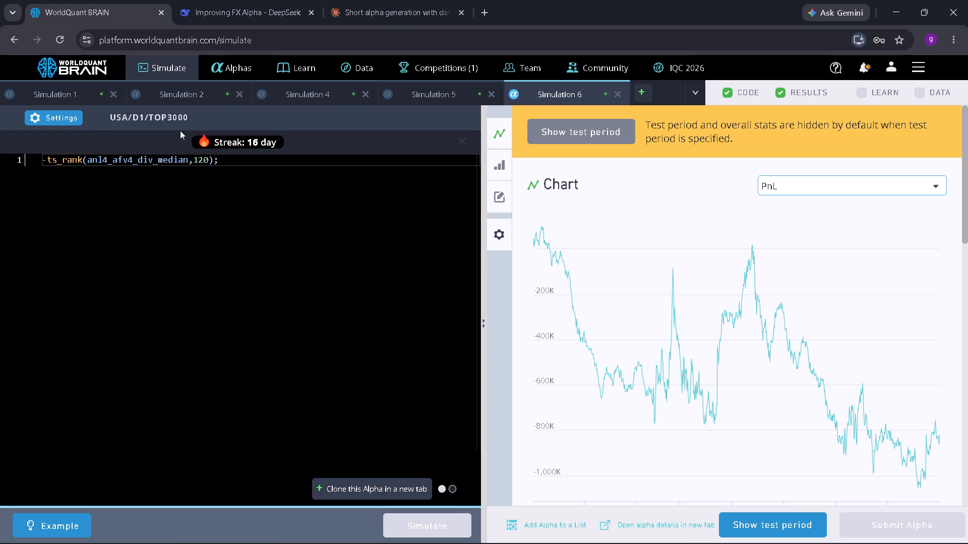
left_click(199, 89)
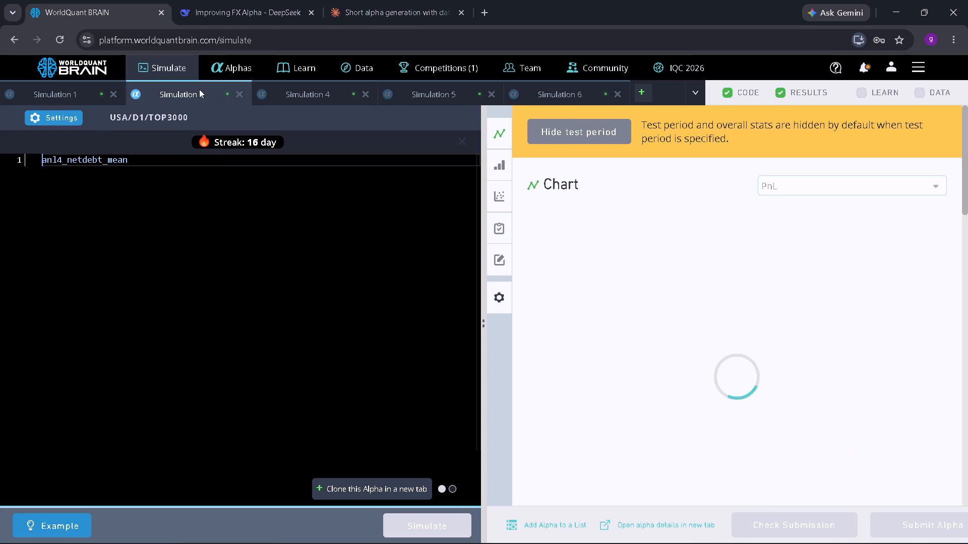
left_click(284, 95)
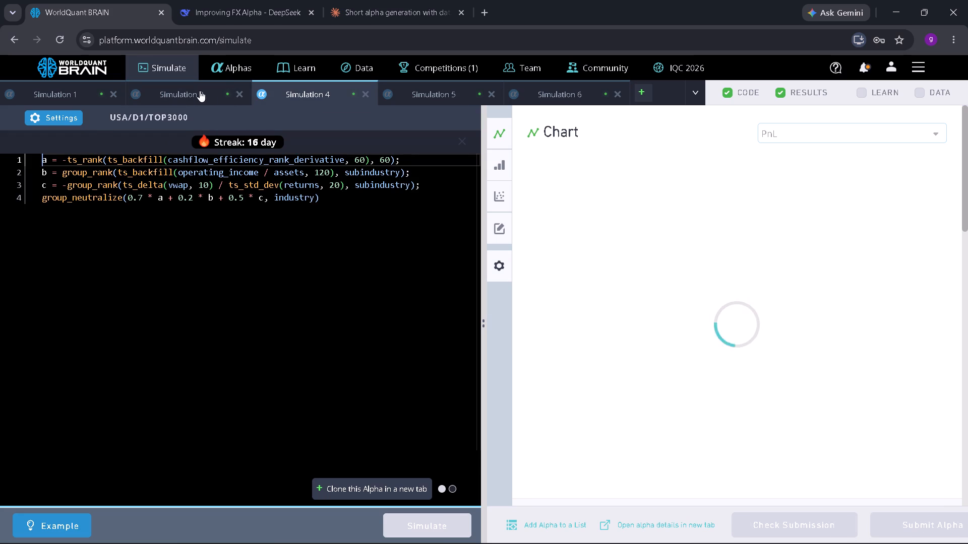
left_click(200, 91)
left_click(283, 95)
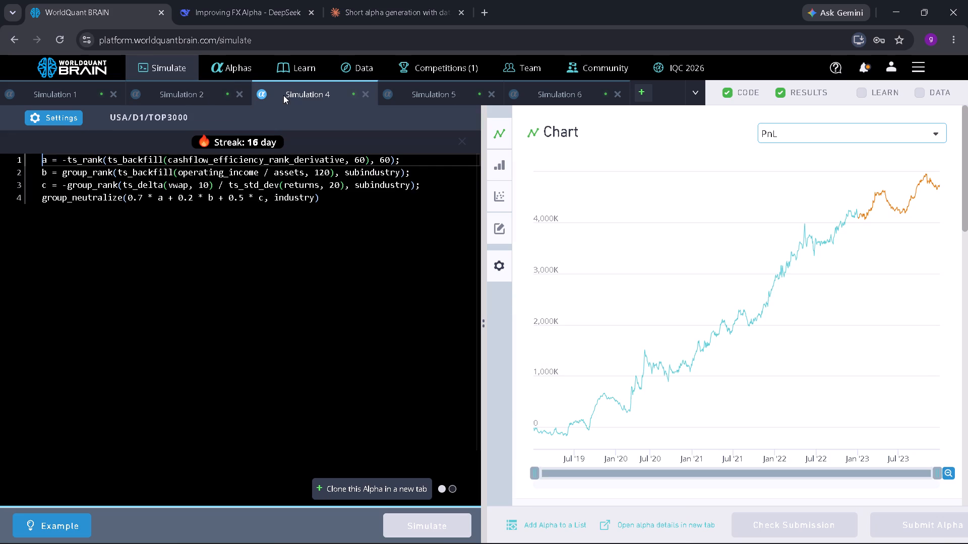
left_click(274, 237)
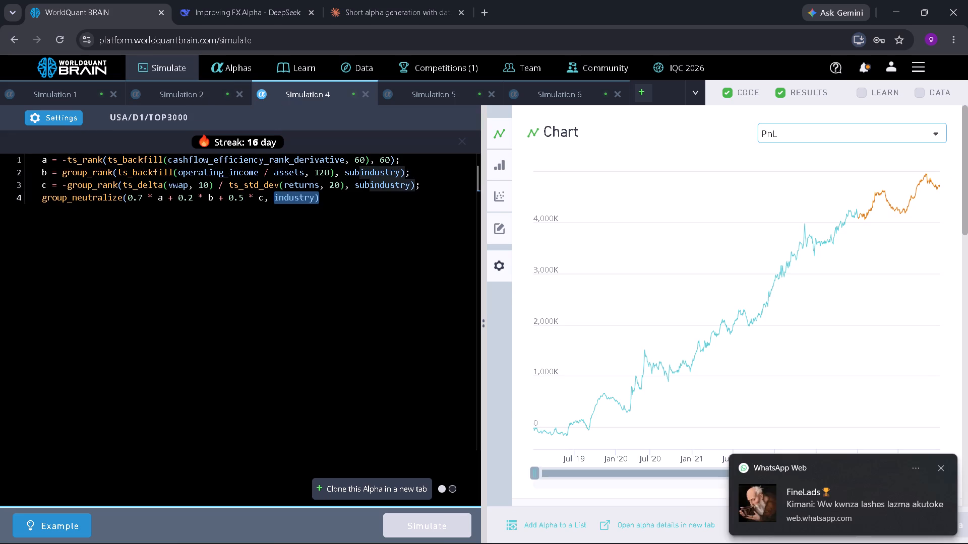
key("ctrl+a")
key("ctrl+v")
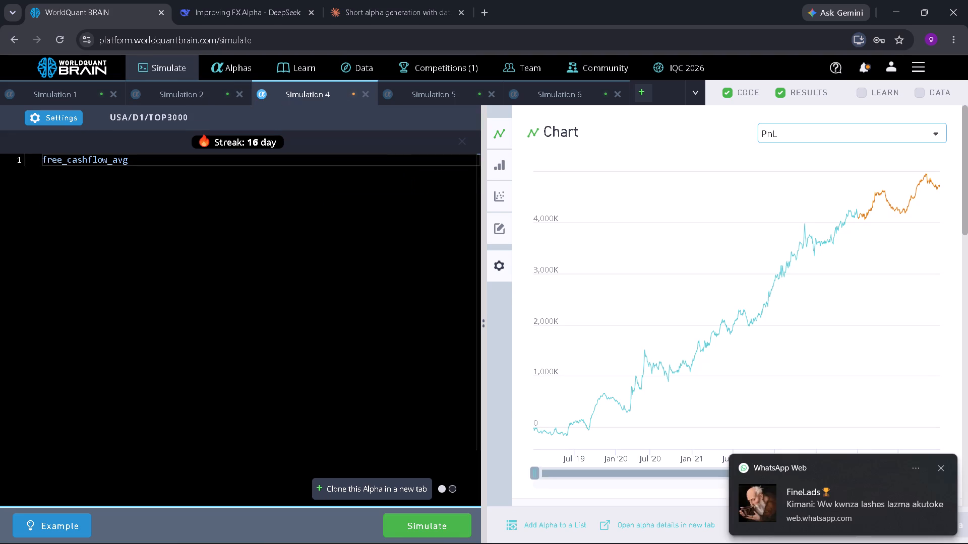
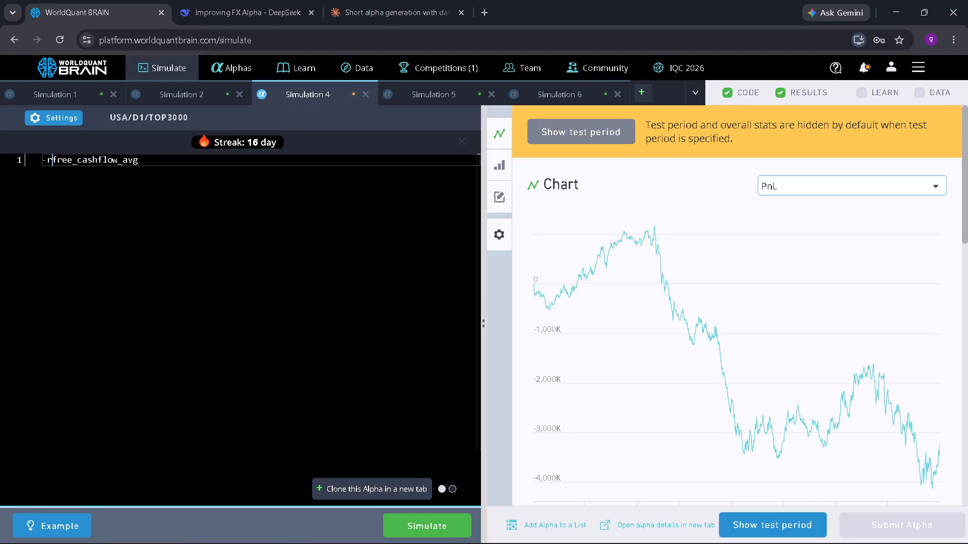
Complete the rank function around the field in Simulation 4 so the expression reads -rank(free_cashflow_avg).
type("ank")
key("shift+parenleft")
key("Right")
key("Right")
key("Right")
key("Right")
key("Right")
key("Right")
key("Right")
key("Right")
key("Right")
key("Right")
key("Right")
key("Right")
key("Right")
key("Right")
key("Right")
key("Right")
key("Right")
key("Right")
key("Right")
key("Right")
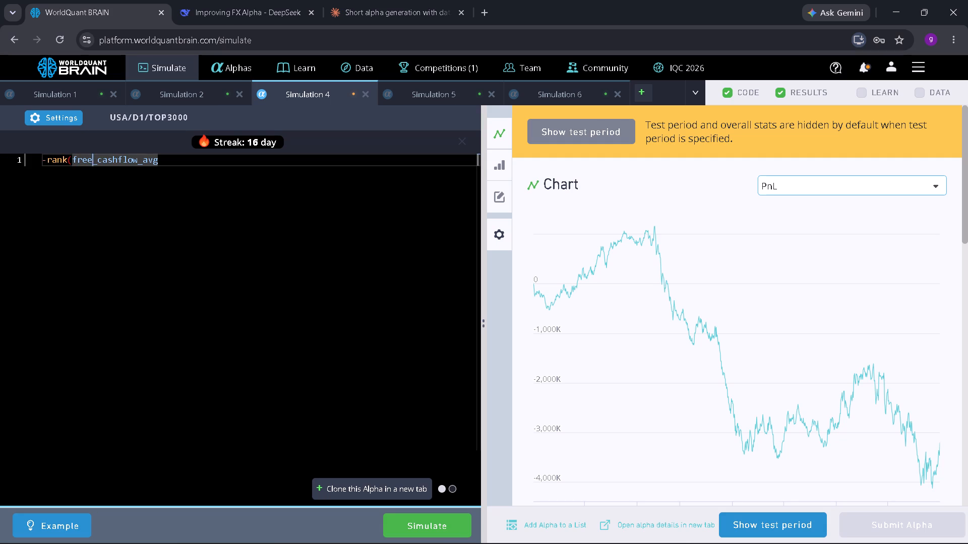
key("shift+parenright")
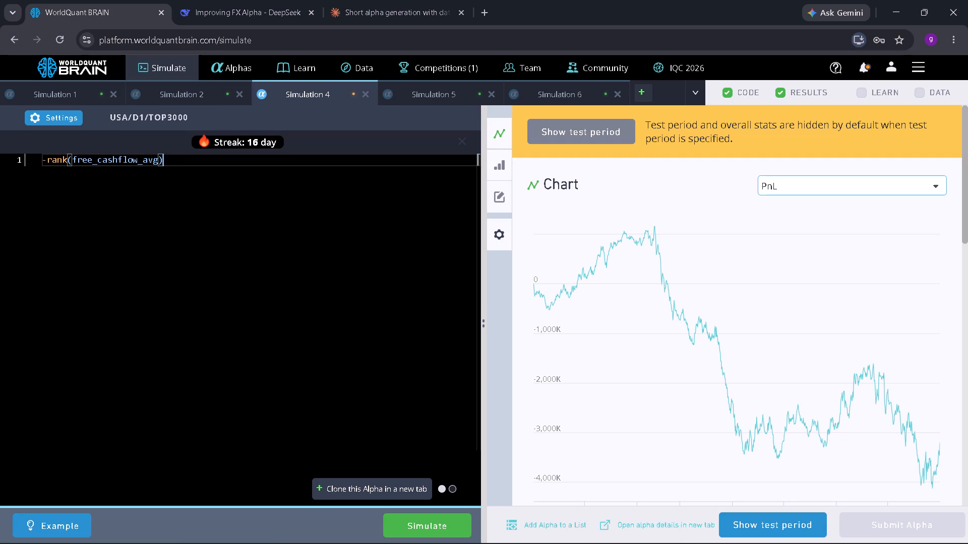
key("Return")
key("BackSpace")
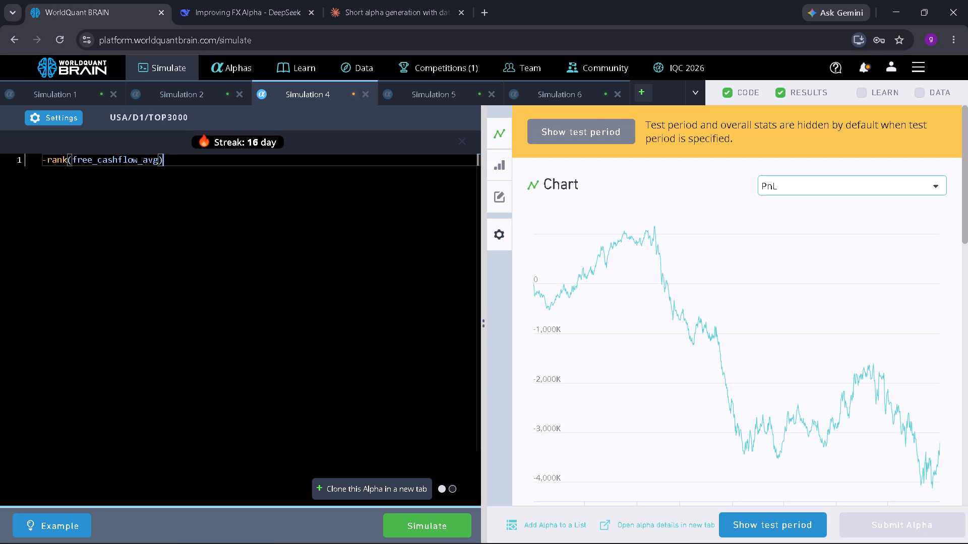
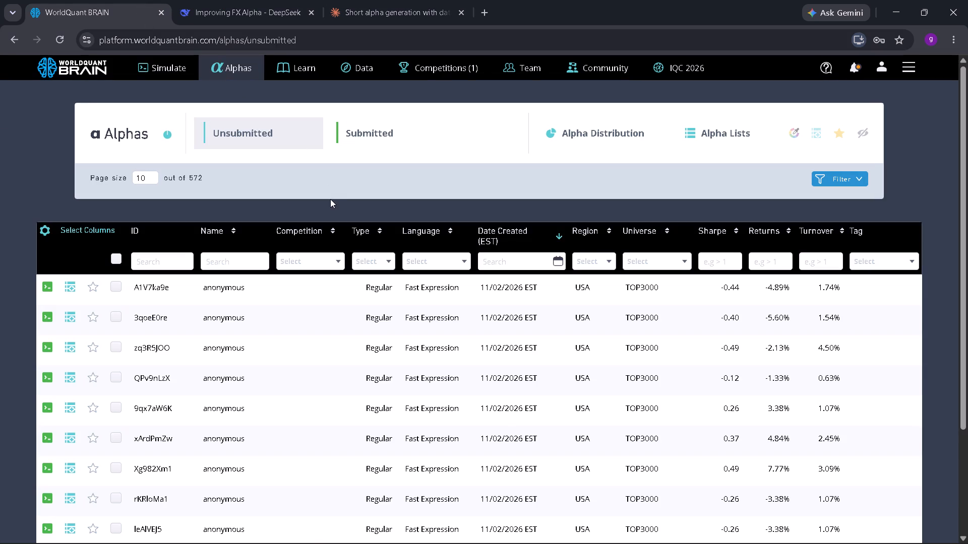
scroll(352, 72, "right", 14)
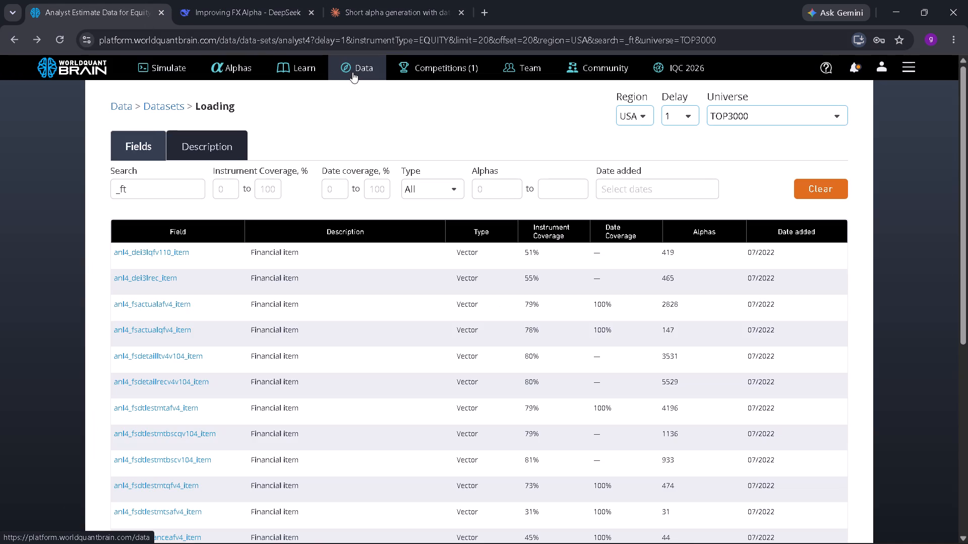
left_click(158, 185)
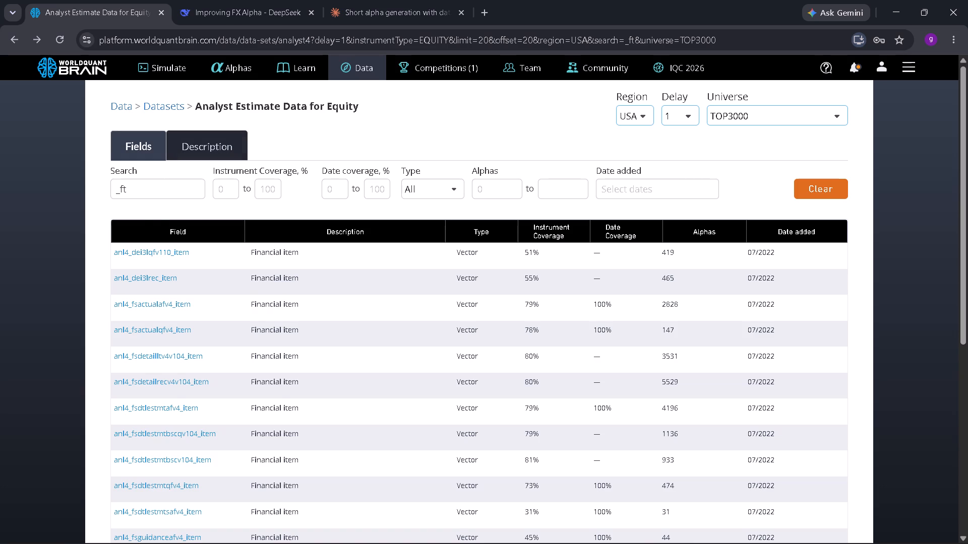
key("BackSpace")
type("lag")
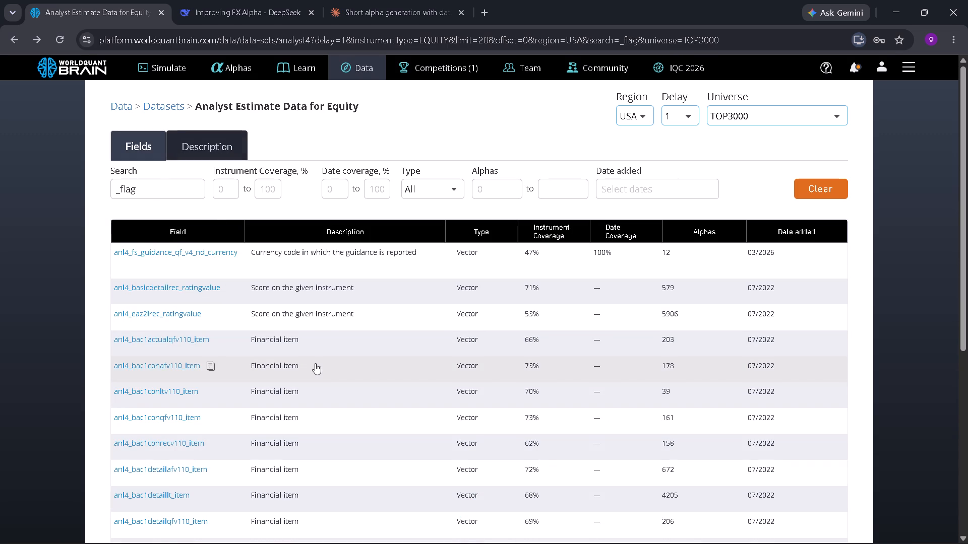
scroll(315, 363, "down", 5)
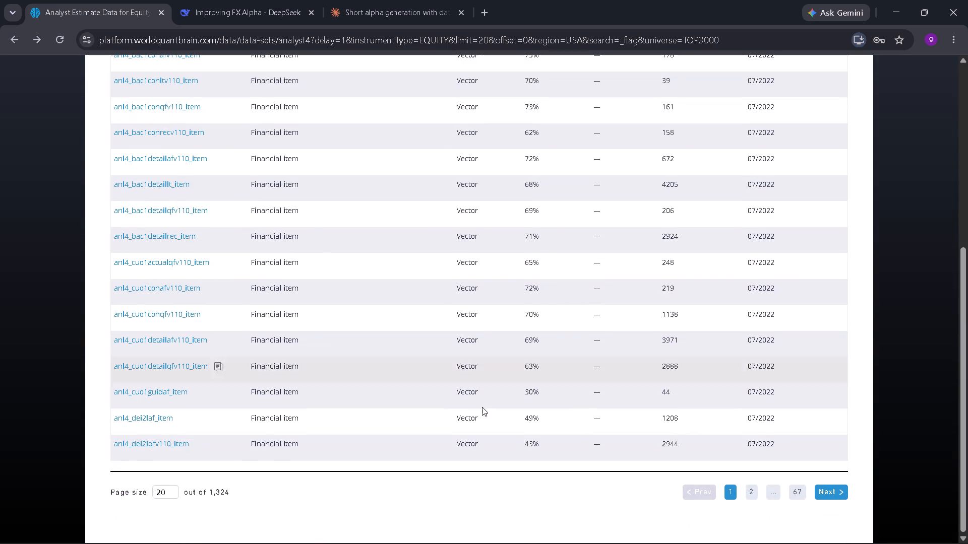
scroll(415, 367, "up", 6)
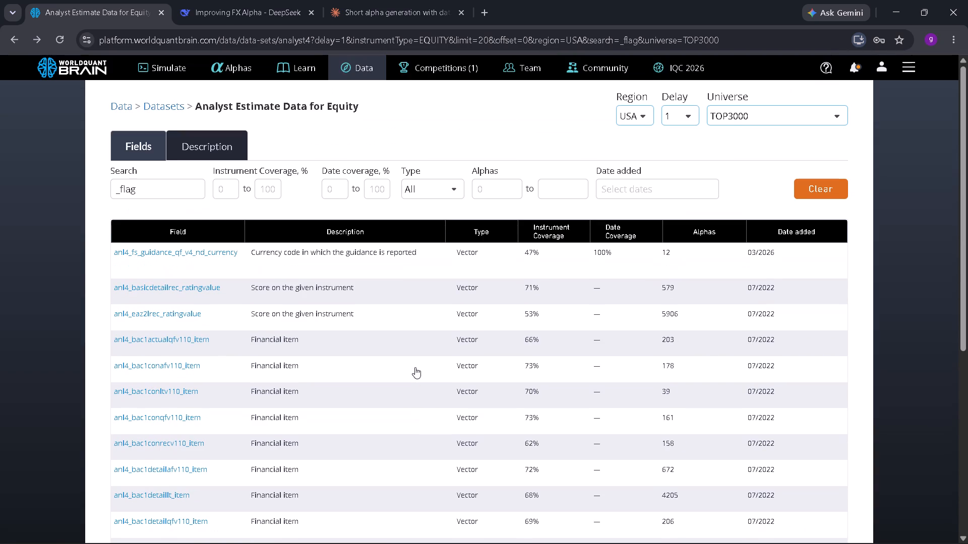
Search the dataset's fields for flag, without the underscore, and look through the first page of results.
key("BackSpace")
key("BackSpace")
key("BackSpace")
key("BackSpace")
key("BackSpace")
key("BackSpace")
key("BackSpace")
key("BackSpace")
key("BackSpace")
key("BackSpace")
key("BackSpace")
type("flag")
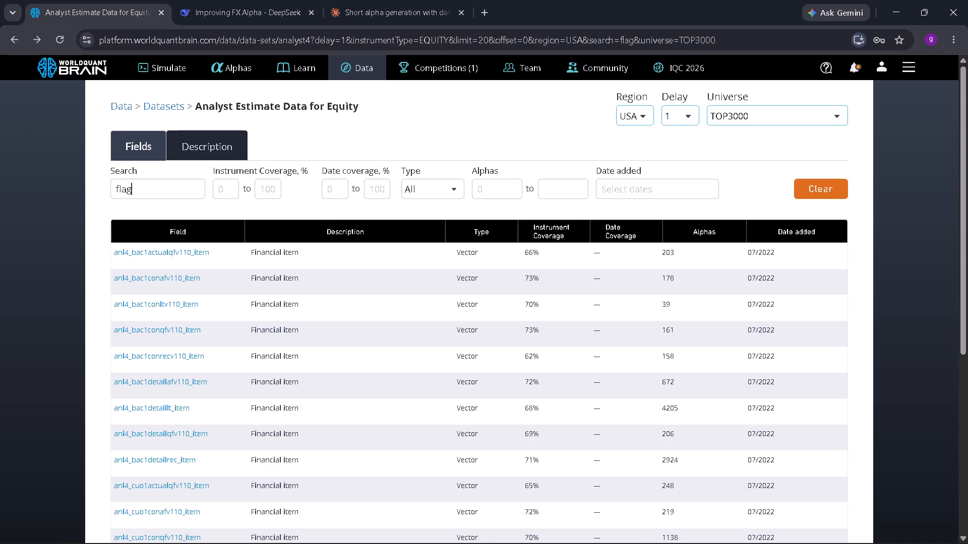
scroll(424, 356, "down", 4)
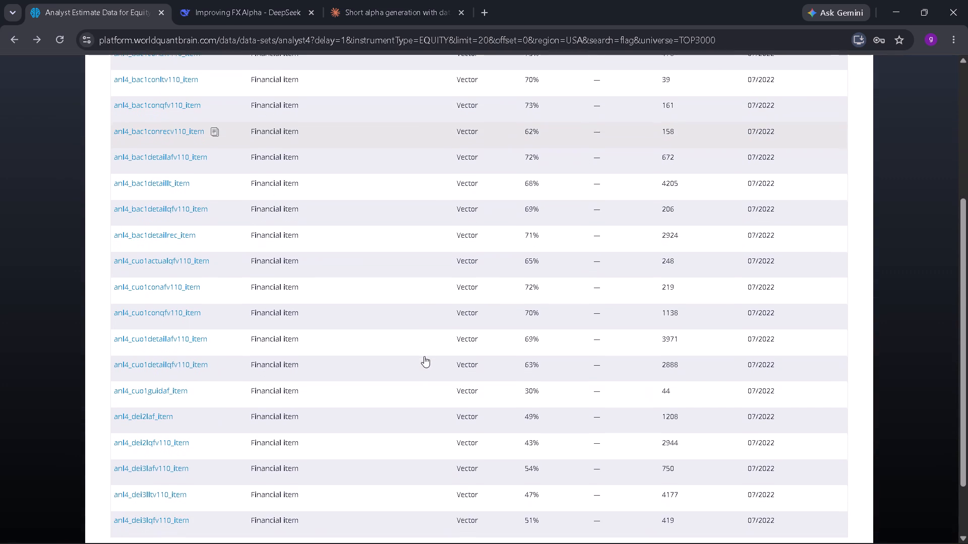
scroll(424, 356, "down", 2)
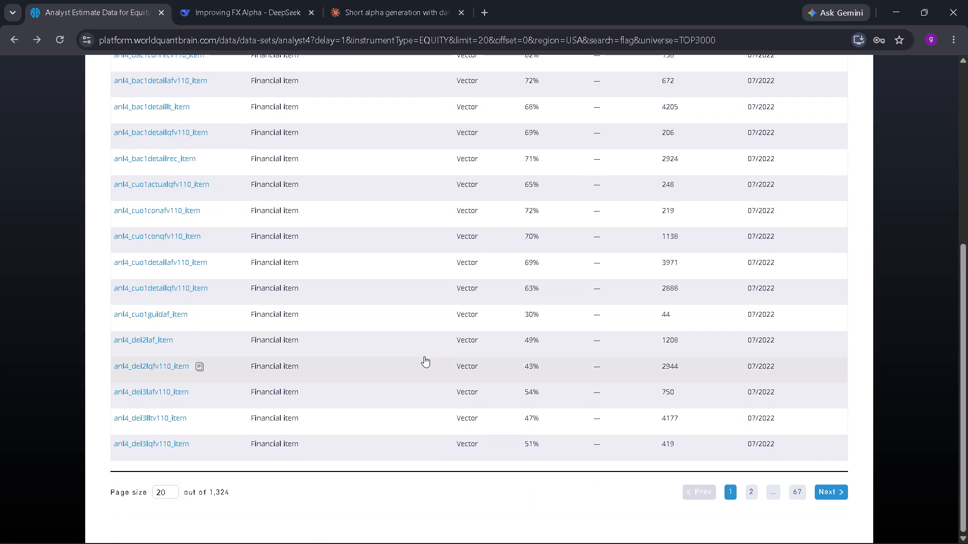
scroll(424, 356, "up", 6)
Clear the field search and filter the Analyst Estimate Data for Equity fields to the Matrix type.
key("BackSpace")
key("BackSpace")
key("BackSpace")
key("BackSpace")
key("BackSpace")
key("BackSpace")
key("BackSpace")
key("BackSpace")
key("BackSpace")
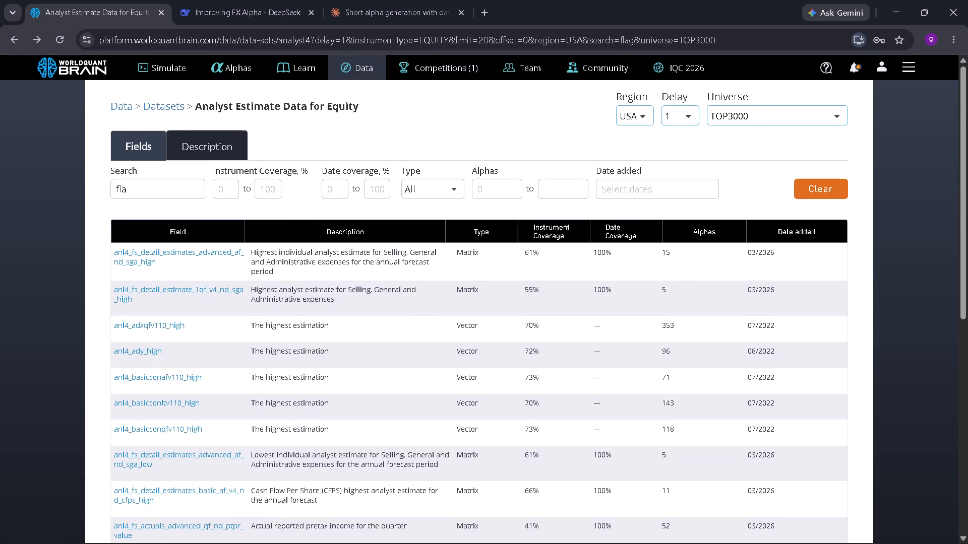
scroll(596, 361, "down", 1)
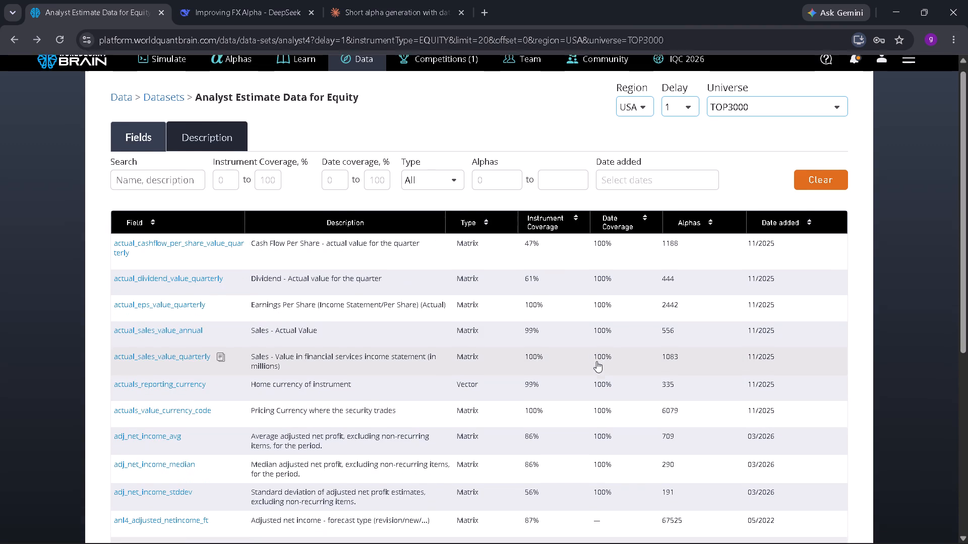
scroll(596, 361, "down", 1)
scroll(596, 361, "up", 1)
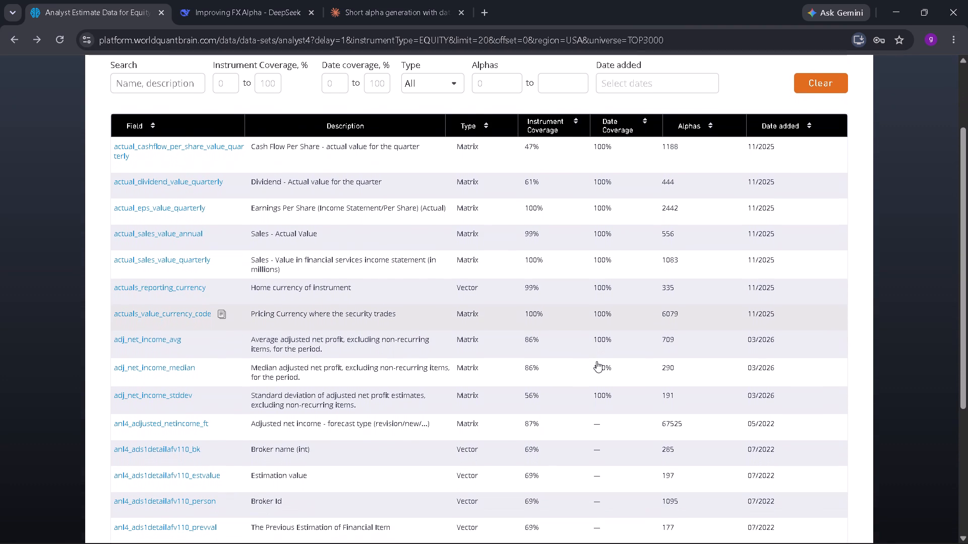
scroll(596, 361, "up", 2)
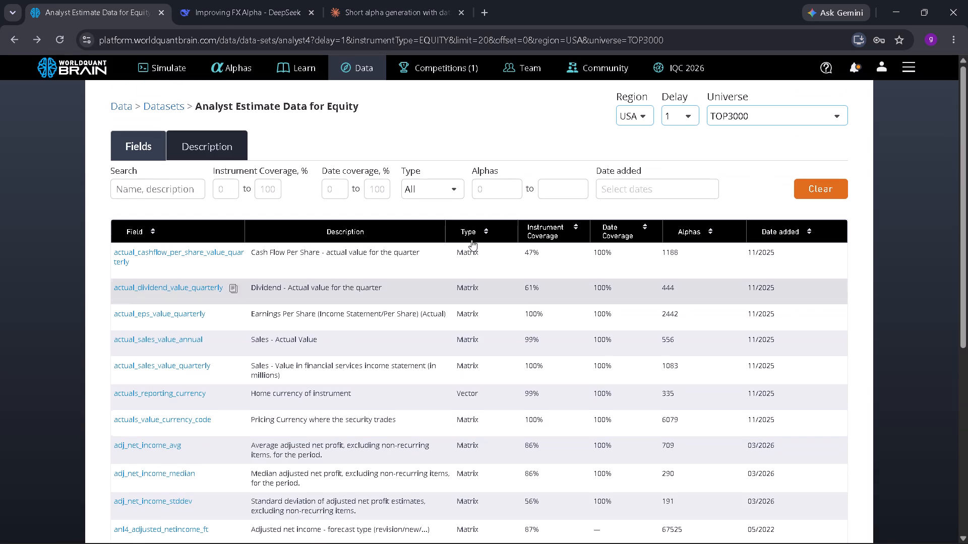
left_click(450, 183)
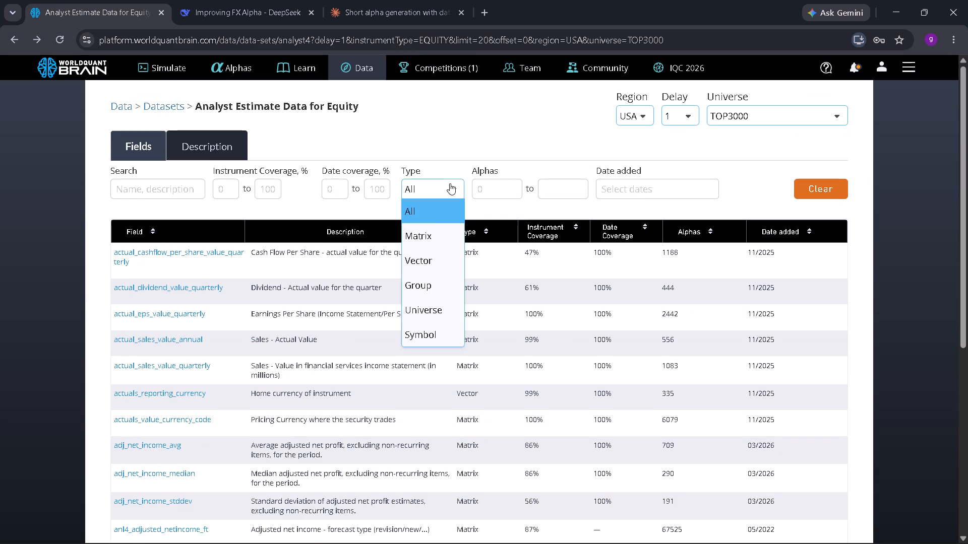
left_click(423, 232)
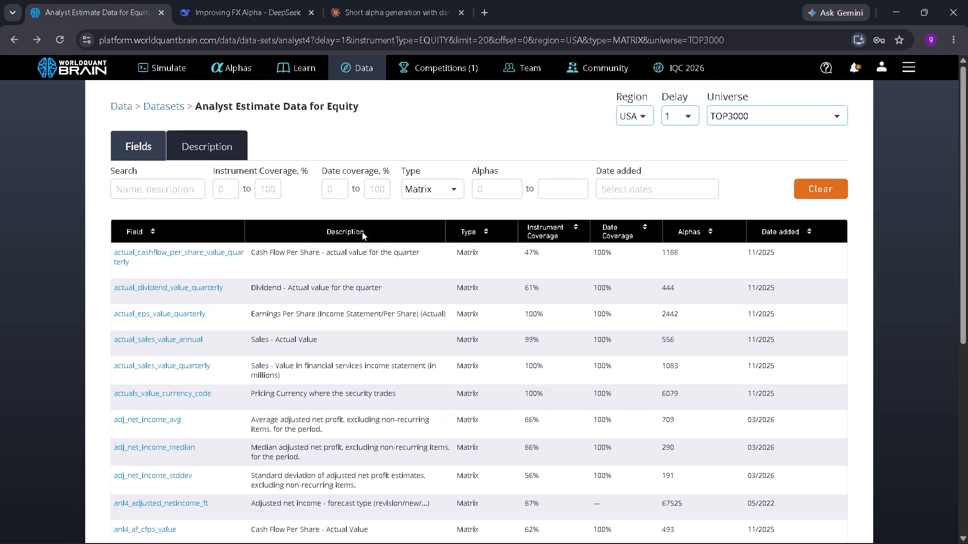
Examine the first page of Matrix fields for candidates with an _ft or _flag suffix and their coverage.
scroll(221, 368, "down", 3)
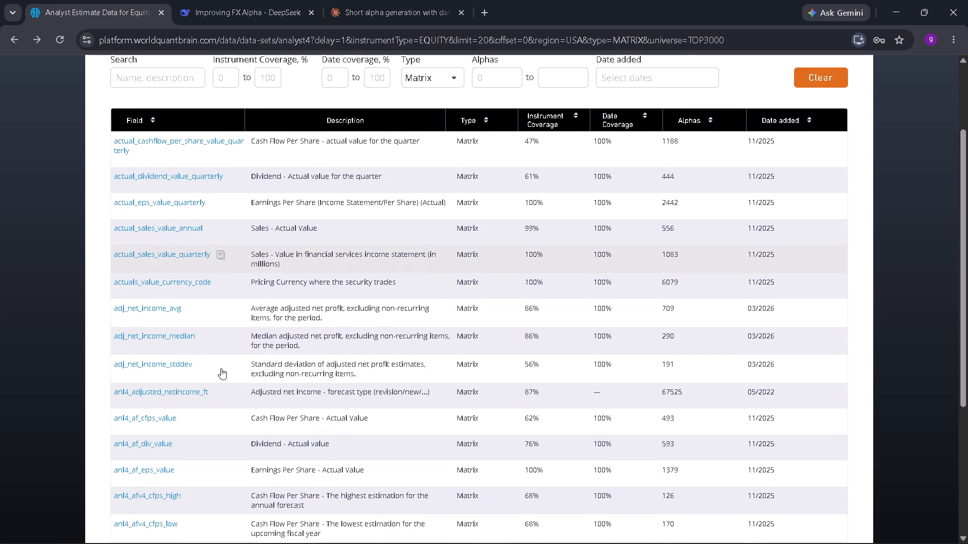
scroll(221, 368, "down", 3)
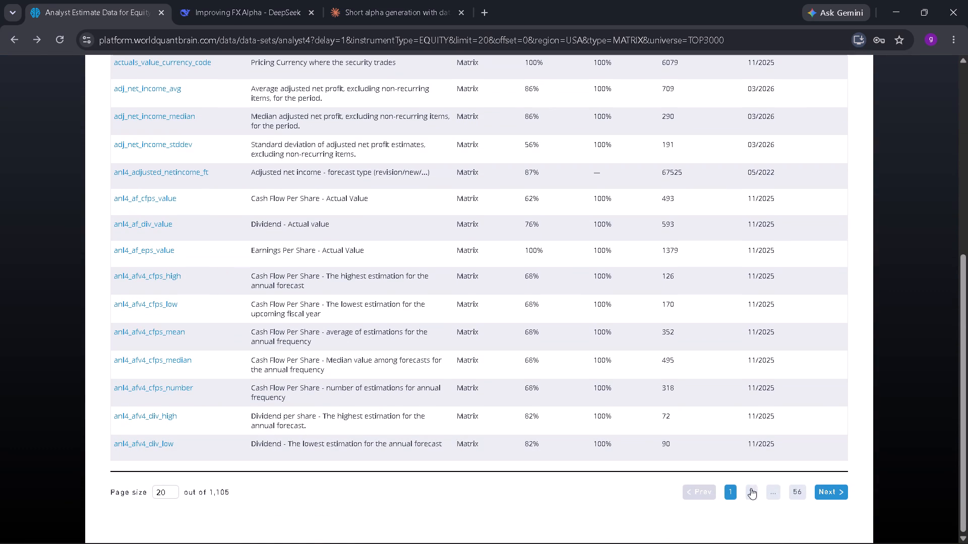
scroll(617, 330, "up", 1)
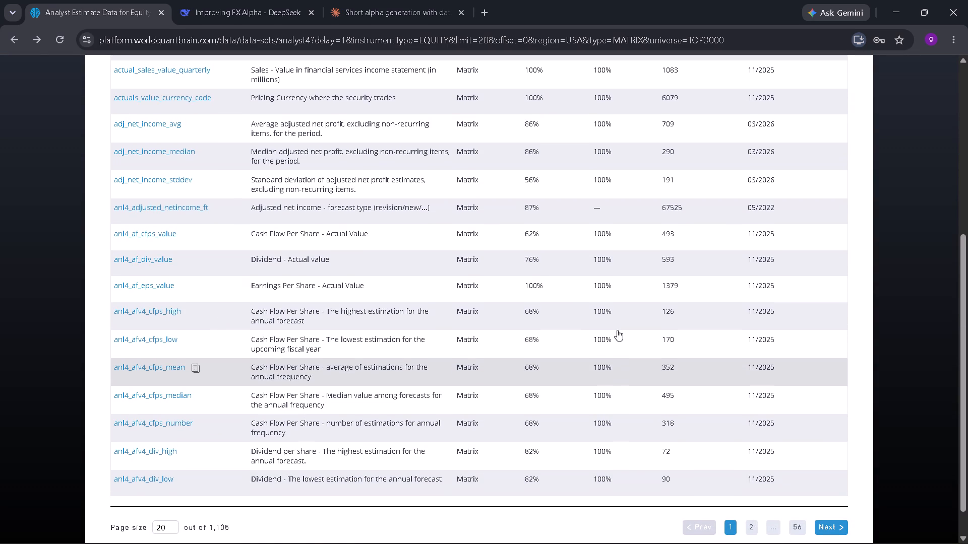
scroll(617, 330, "up", 5)
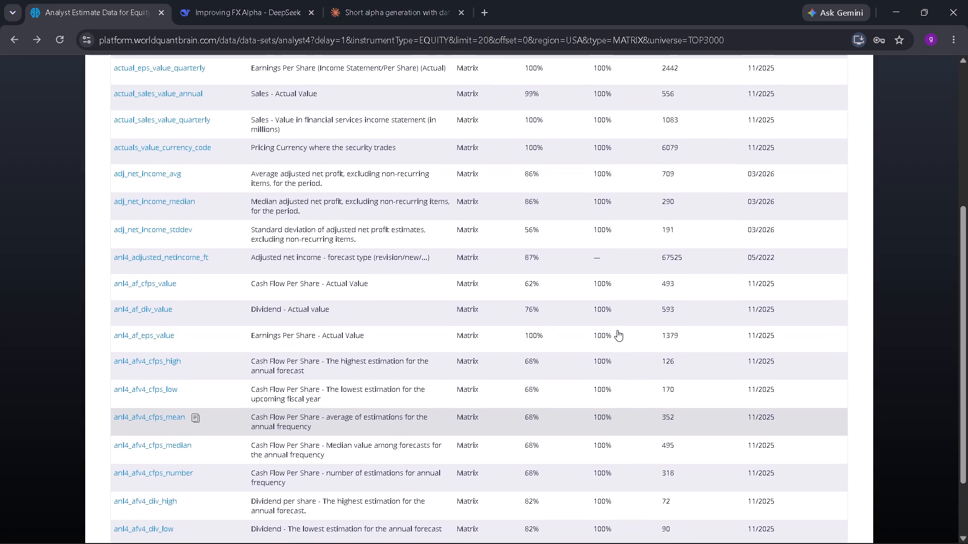
scroll(617, 330, "up", 2)
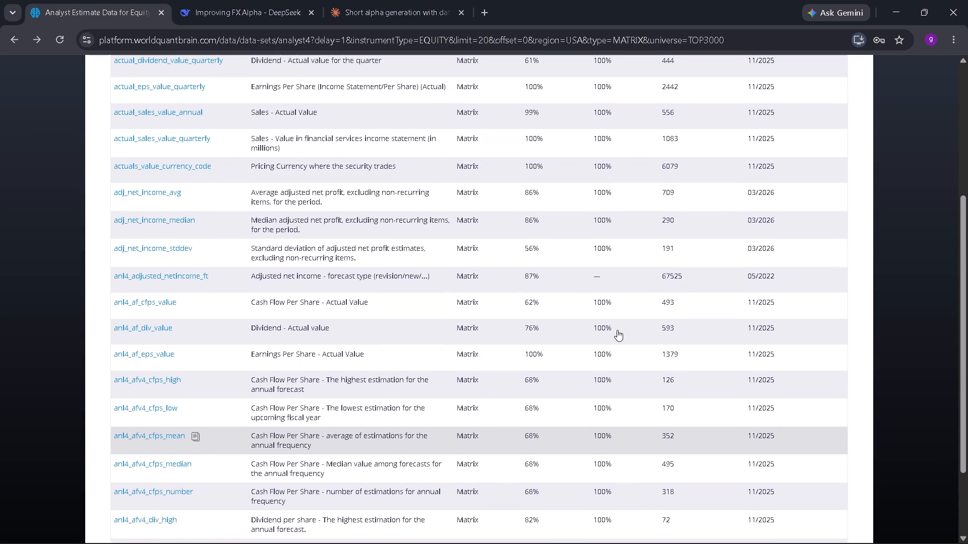
scroll(617, 330, "up", 2)
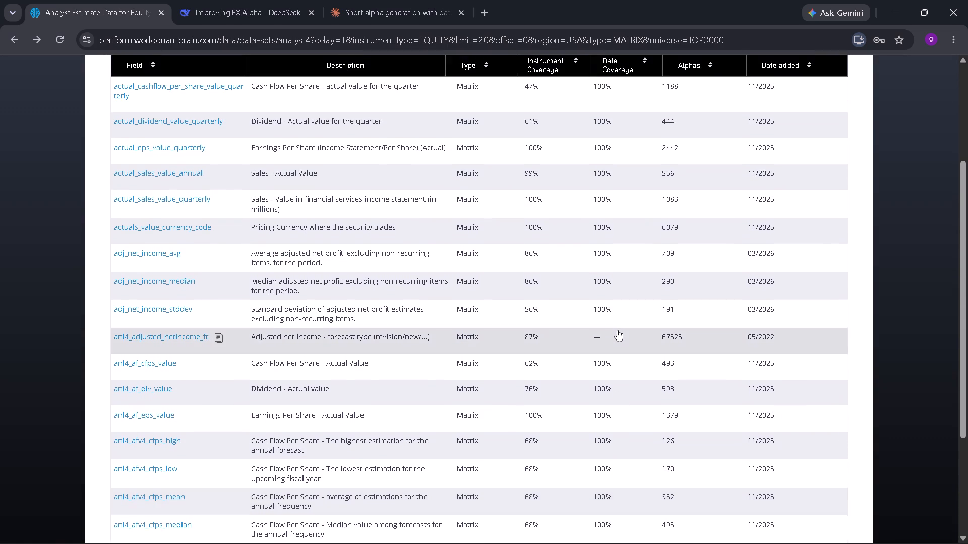
scroll(617, 330, "down", 5)
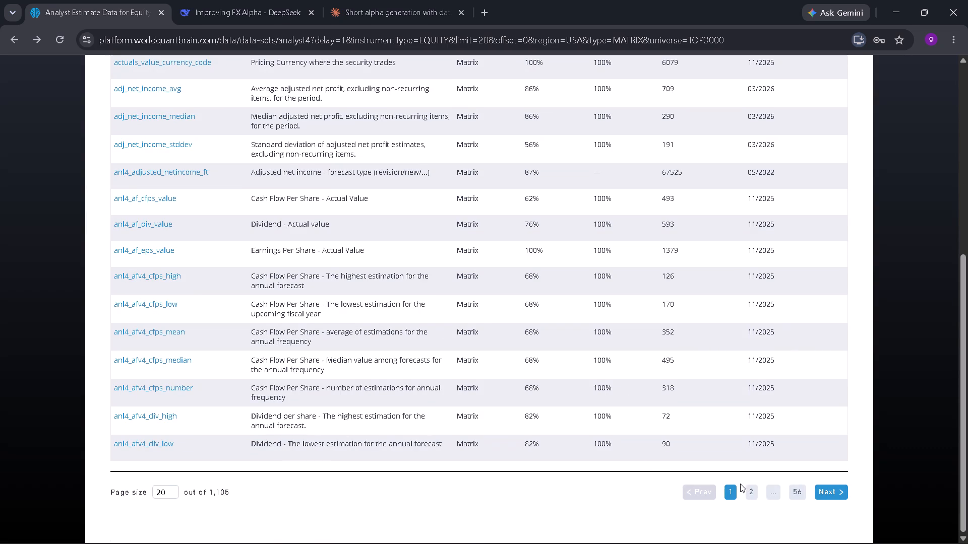
Copy the field name anl4_bvps_flag from the second page of Matrix fields.
left_click(750, 487)
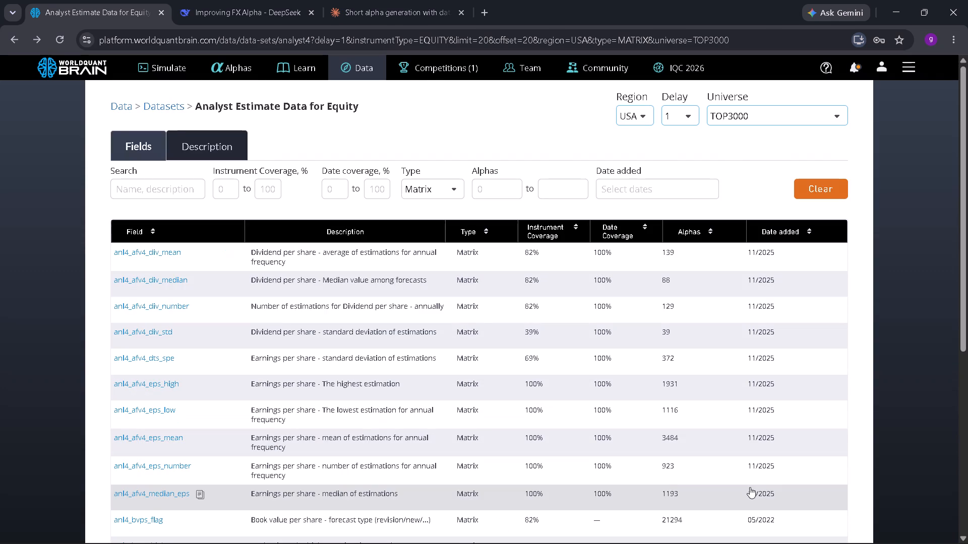
scroll(677, 368, "down", 1)
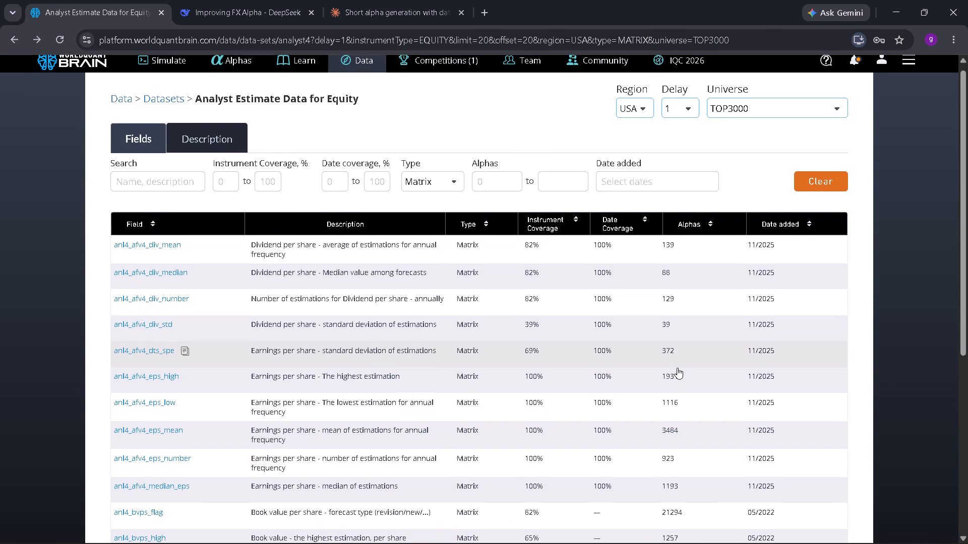
scroll(677, 368, "down", 1)
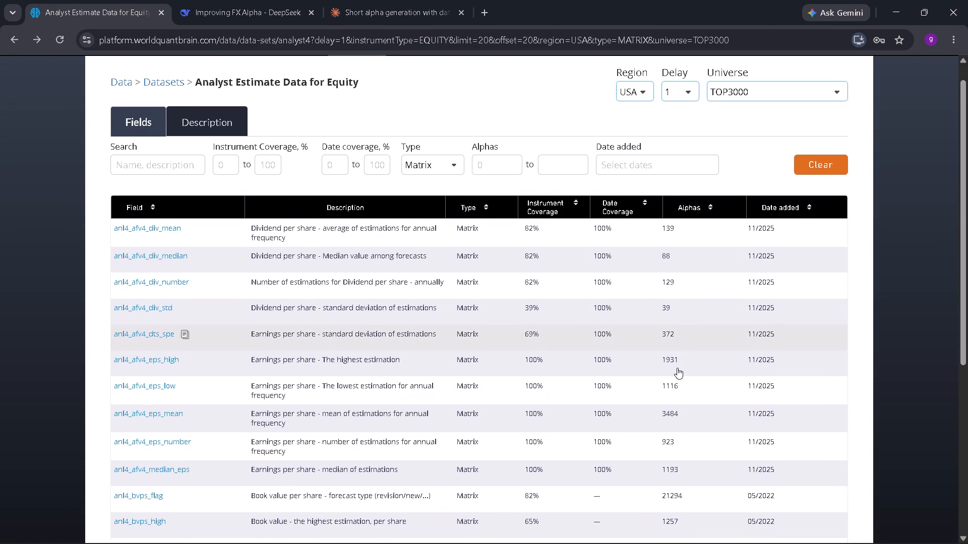
scroll(677, 368, "down", 1)
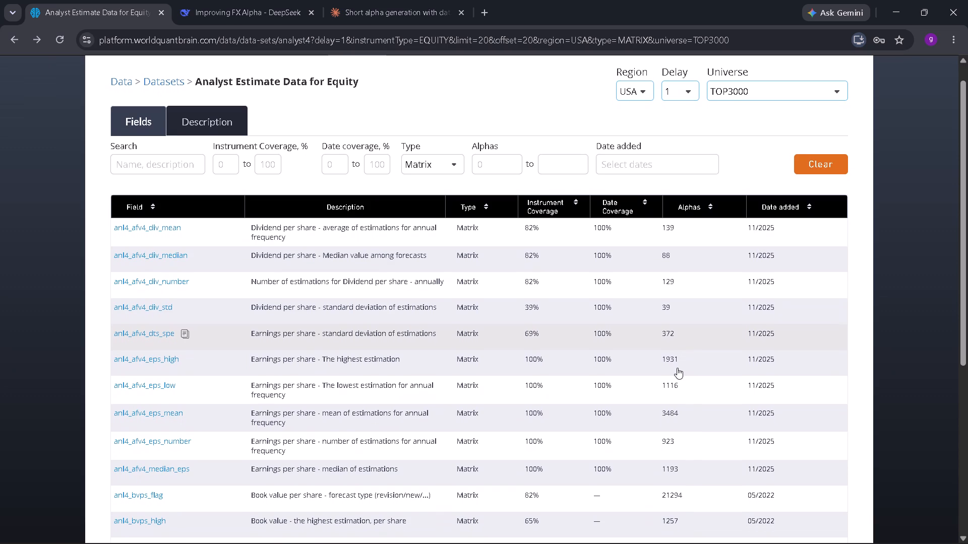
scroll(677, 368, "down", 3)
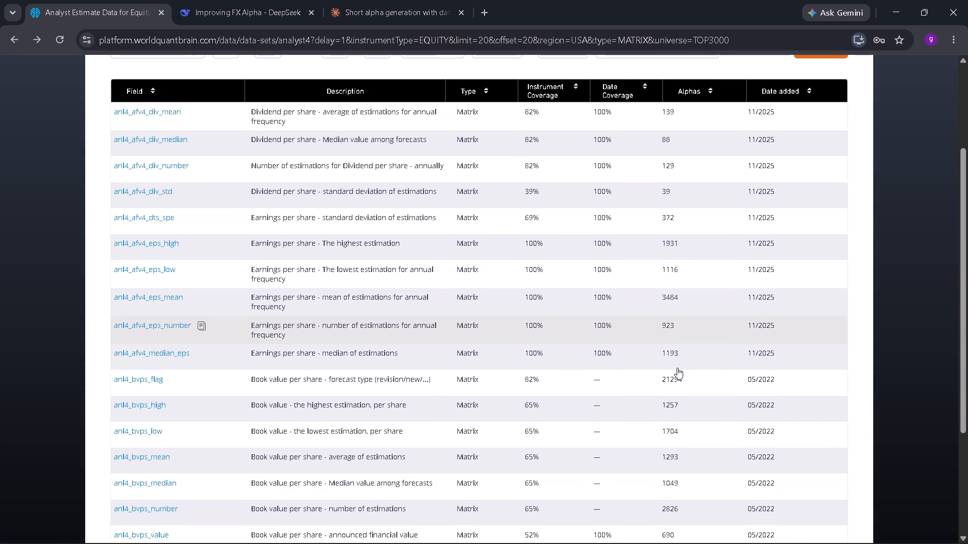
scroll(677, 368, "down", 2)
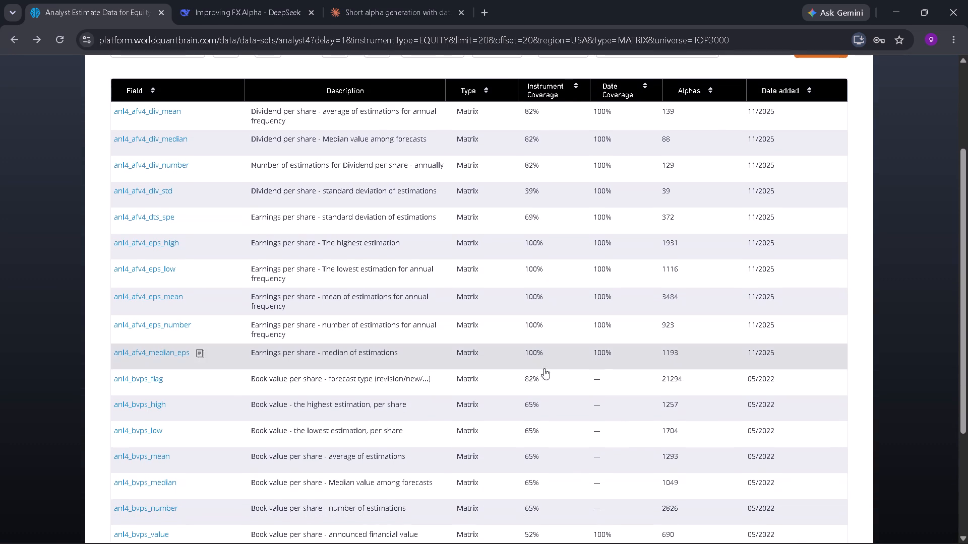
left_click(173, 377)
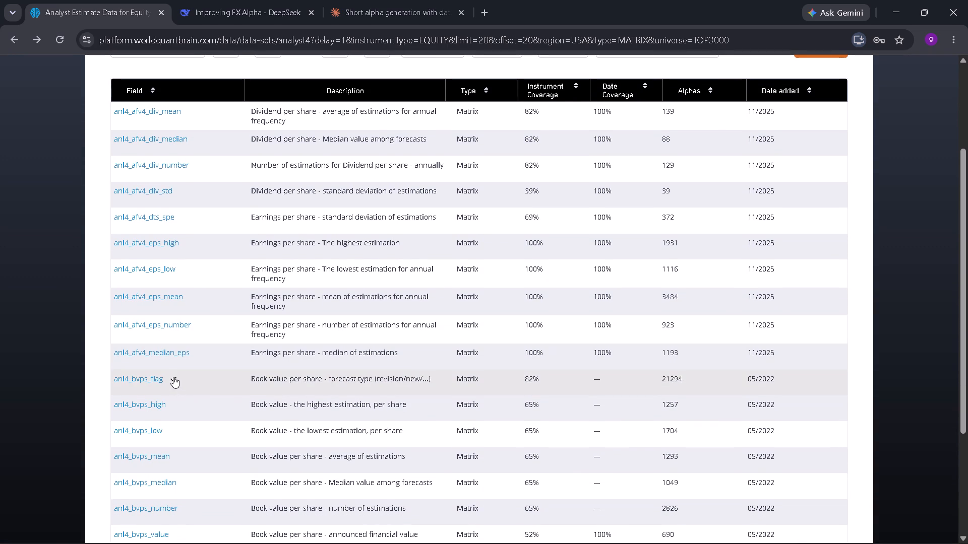
Return to Simulation 4 and select its whole expression for replacement.
scroll(179, 172, "up", 5)
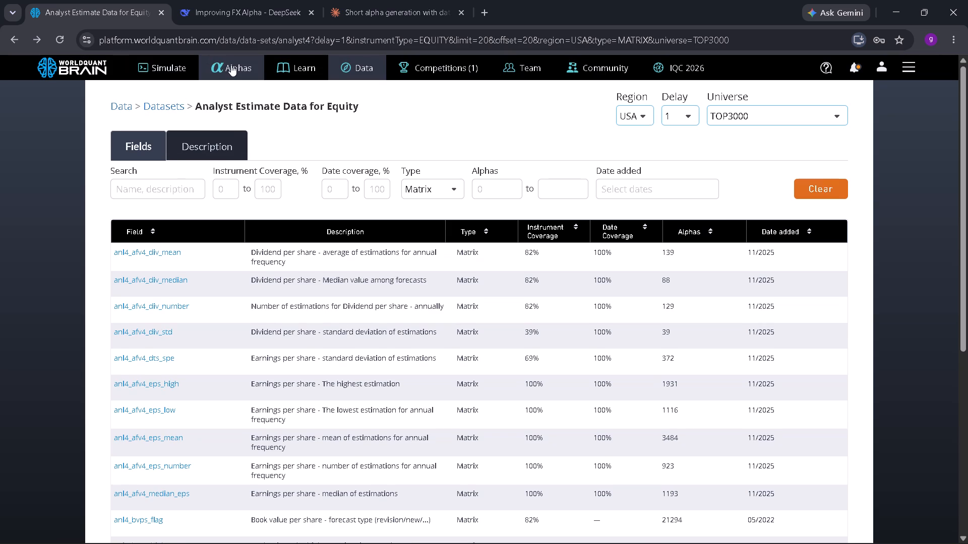
left_click(231, 65)
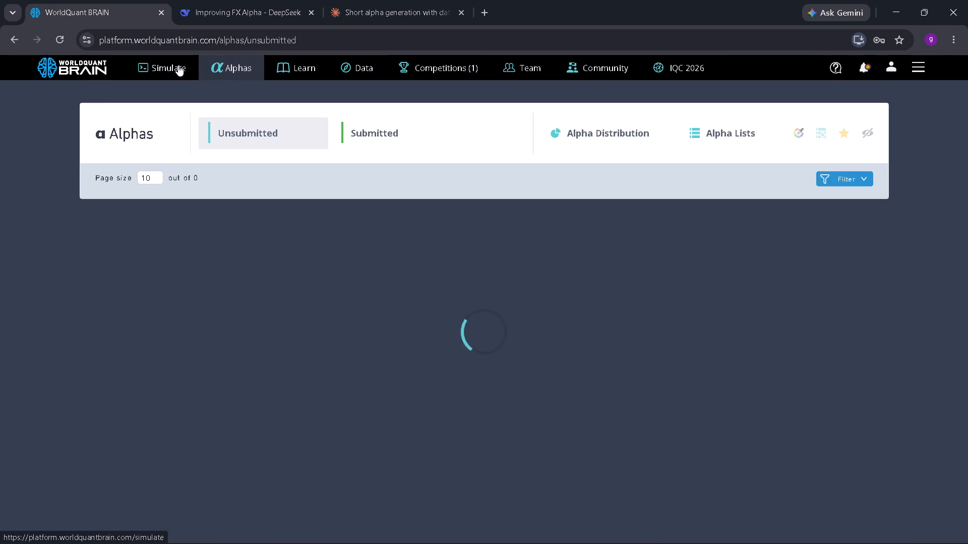
left_click(173, 64)
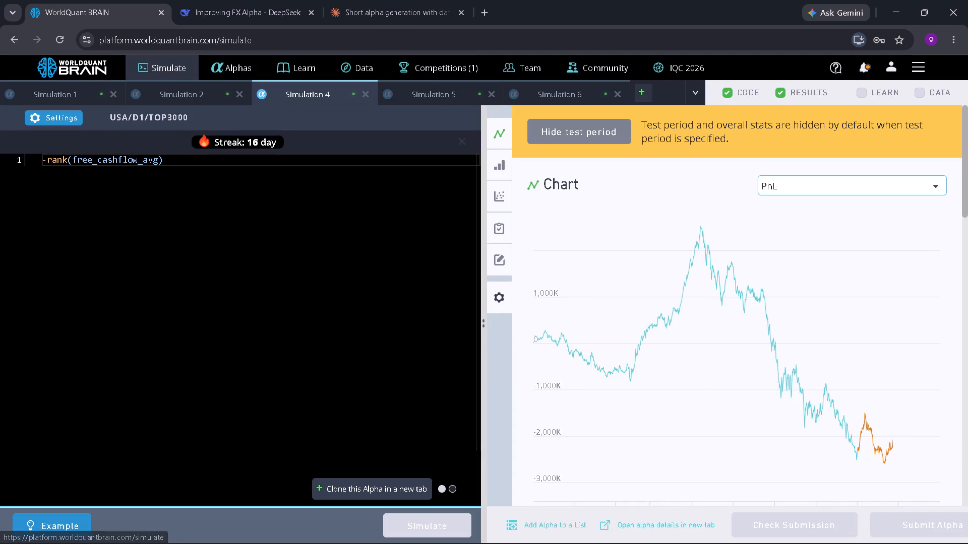
left_click(281, 225)
key("ctrl+a")
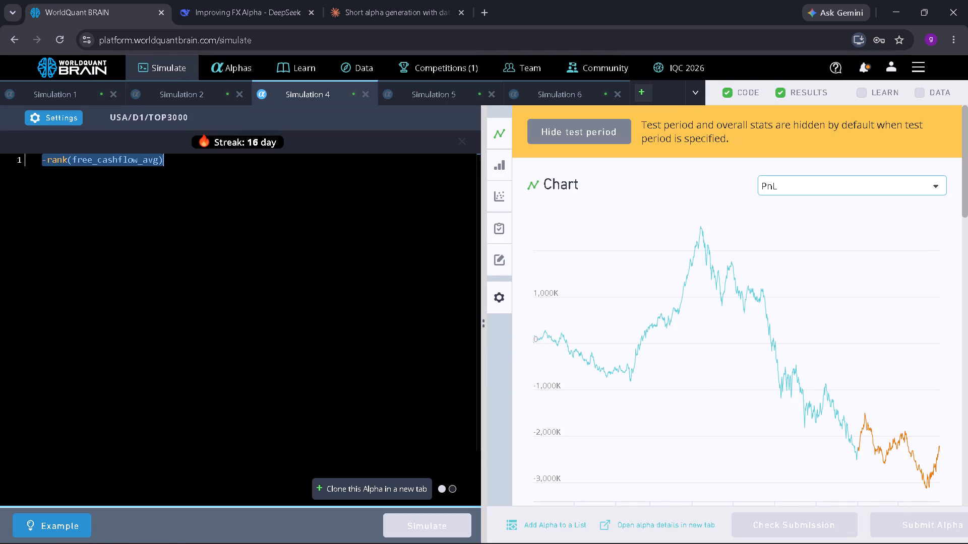
Replace the Simulation 4 expression with the copied field name anl4_bvps_flag.
key("ctrl+v")
Choose a neutralization option in the Simulation 4 settings and apply the settings.
left_click(62, 116)
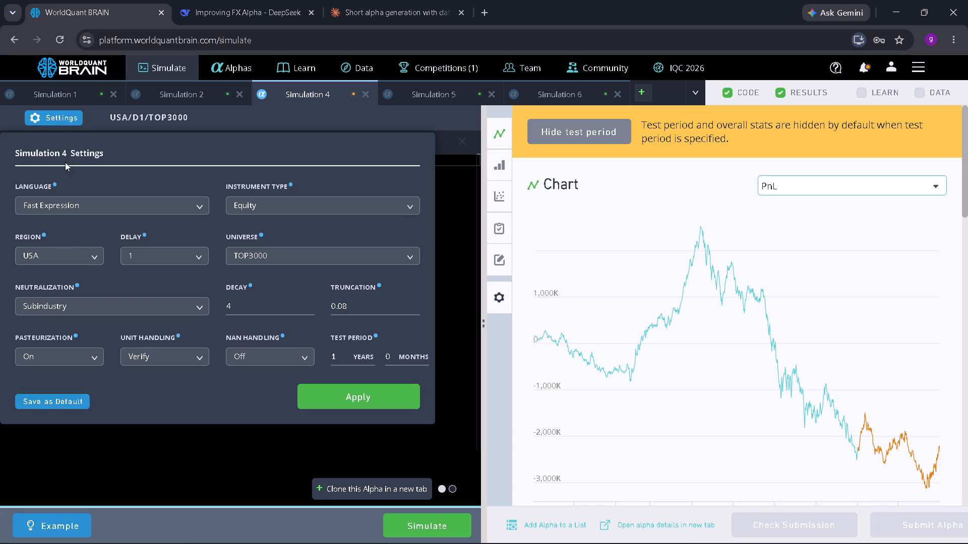
left_click(94, 296)
left_click(94, 301)
left_click(101, 368)
triple_click(306, 307)
left_click(339, 397)
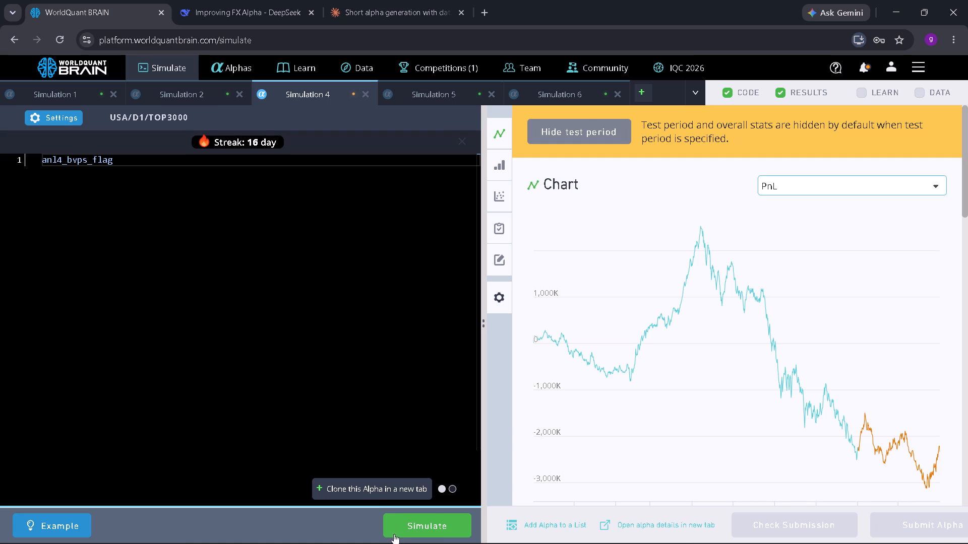
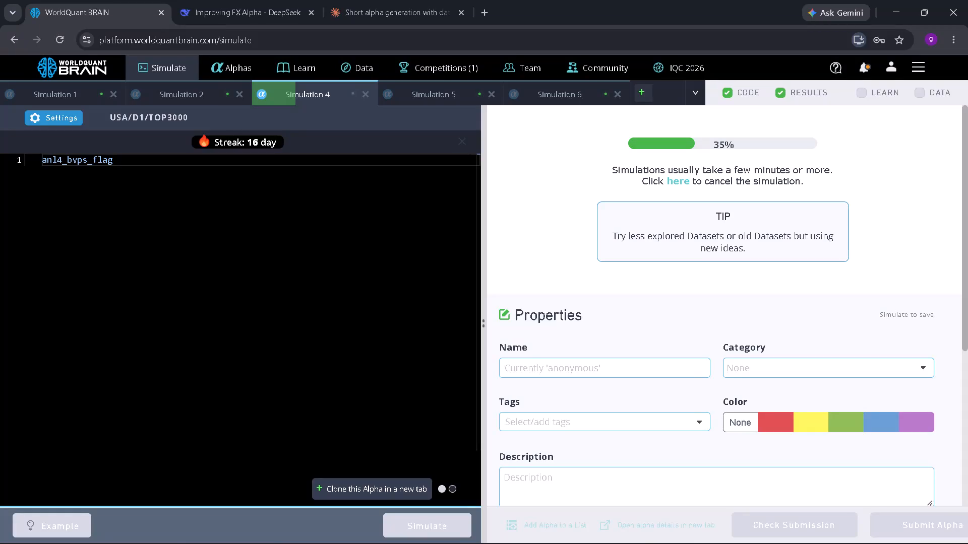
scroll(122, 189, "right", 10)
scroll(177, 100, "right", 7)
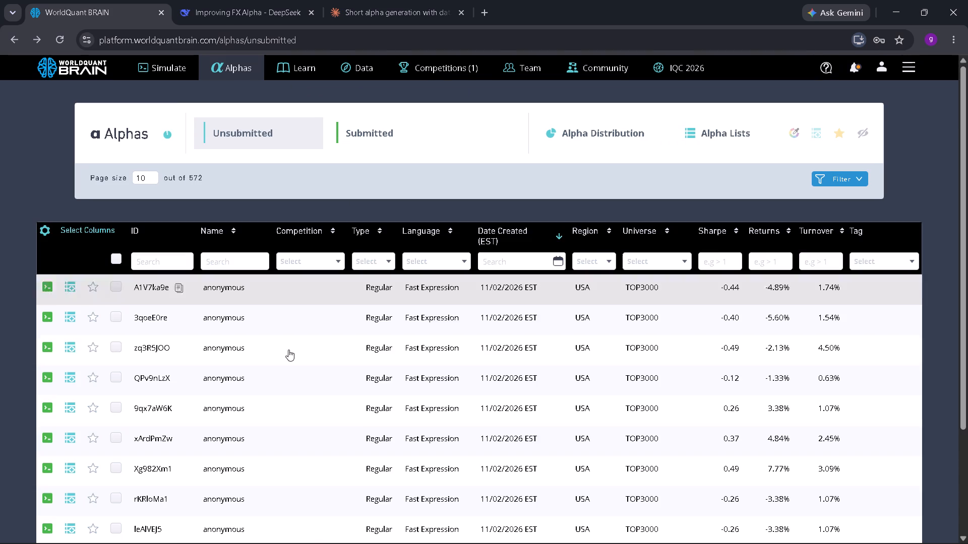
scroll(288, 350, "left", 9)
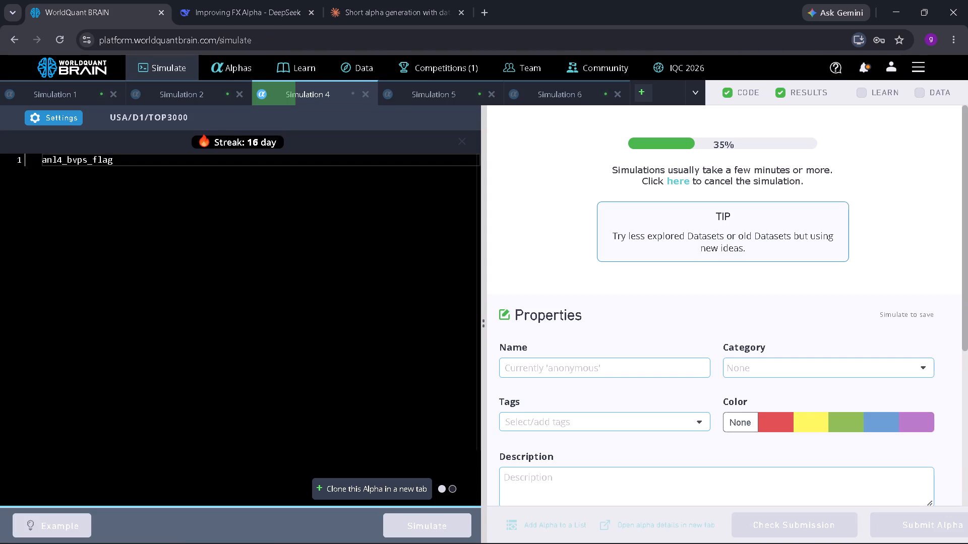
Go back to the Matrix fields of Analyst Estimate Data for Equity and copy the field name anl4_capex_flag.
scroll(288, 350, "right", 7)
scroll(234, 128, "right", 7)
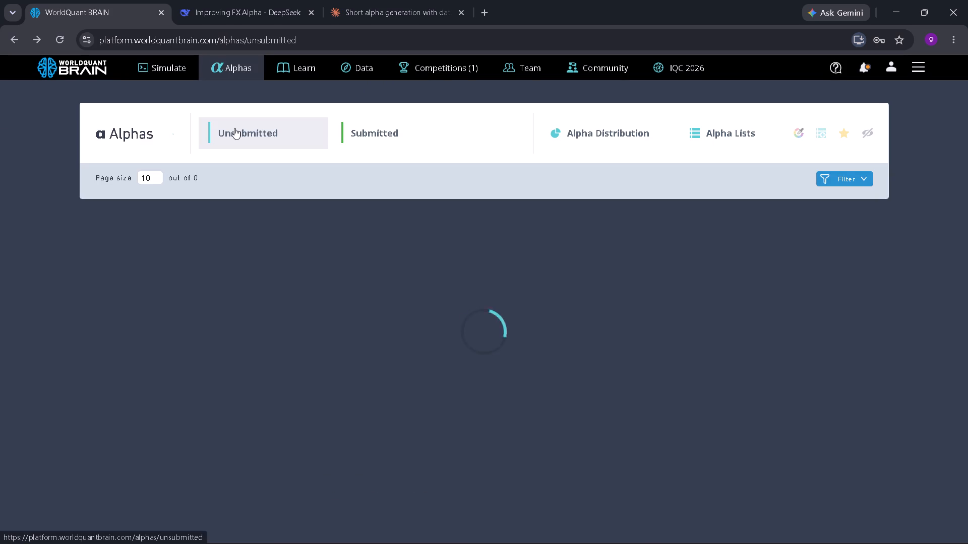
scroll(234, 128, "right", 7)
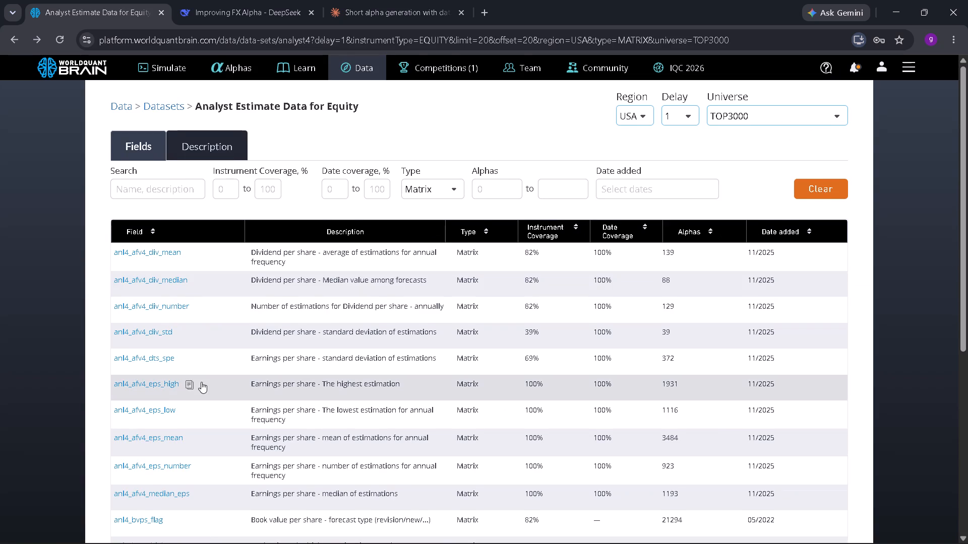
scroll(201, 382, "down", 1)
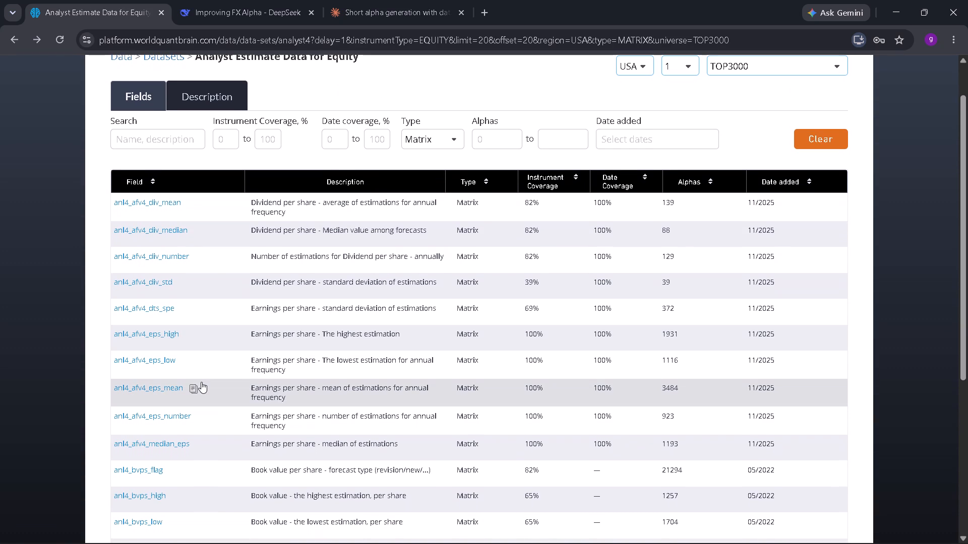
scroll(260, 490, "down", 1)
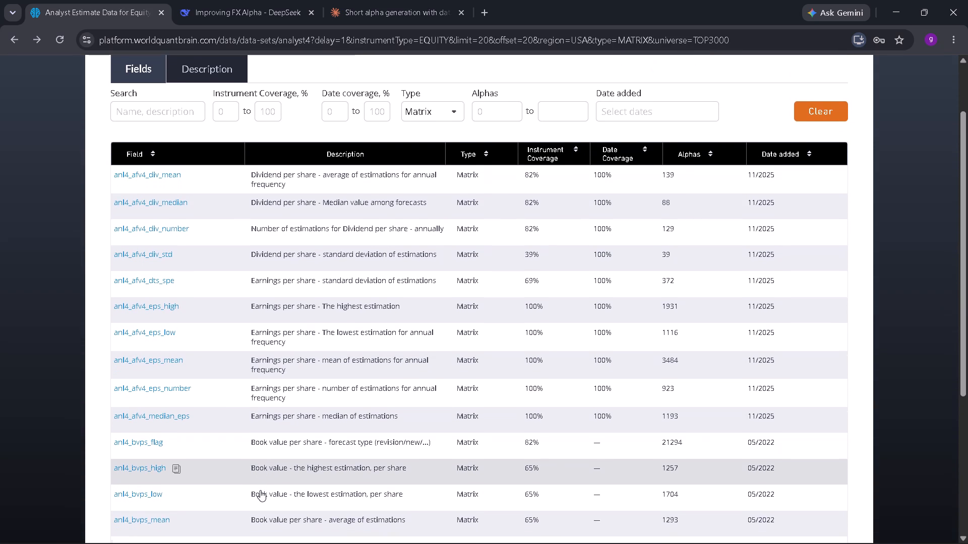
scroll(260, 490, "down", 2)
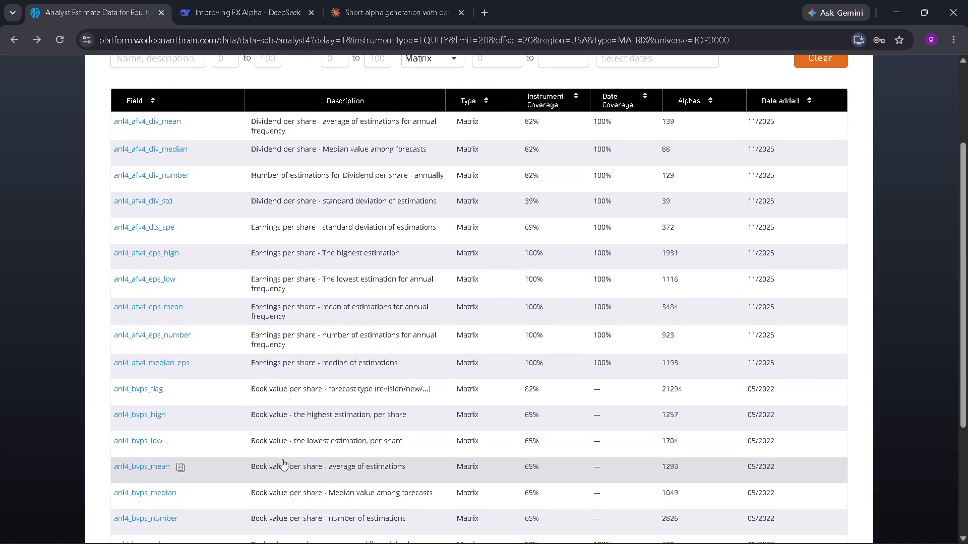
scroll(284, 453, "down", 2)
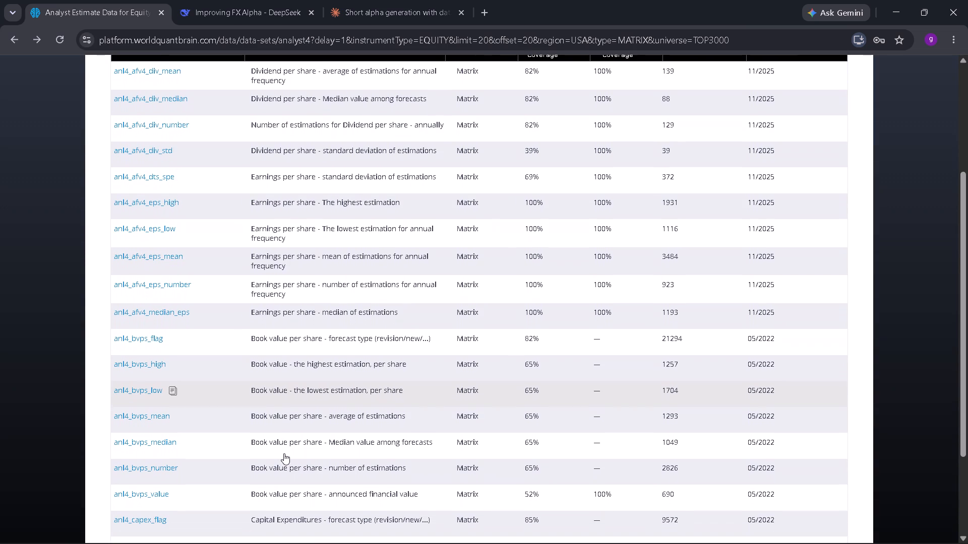
scroll(284, 453, "down", 1)
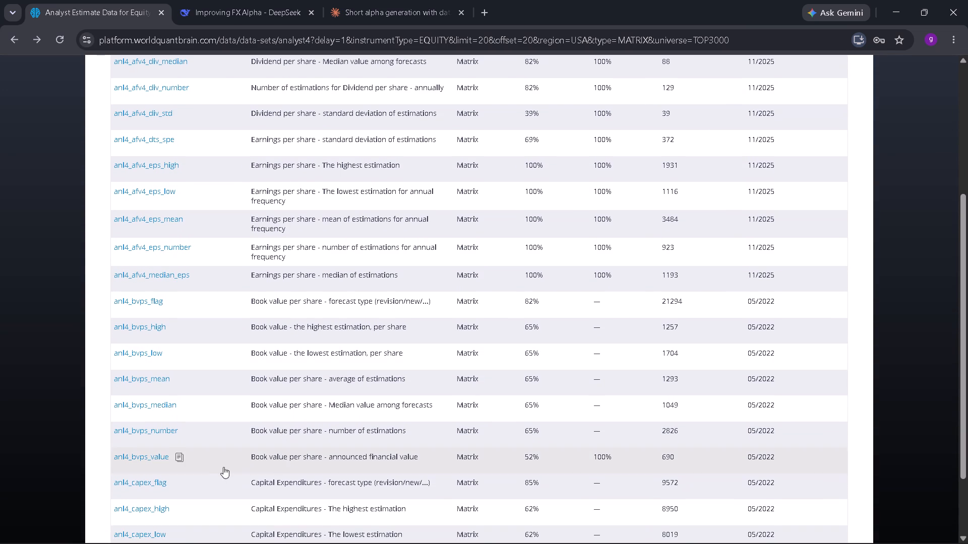
left_click(175, 480)
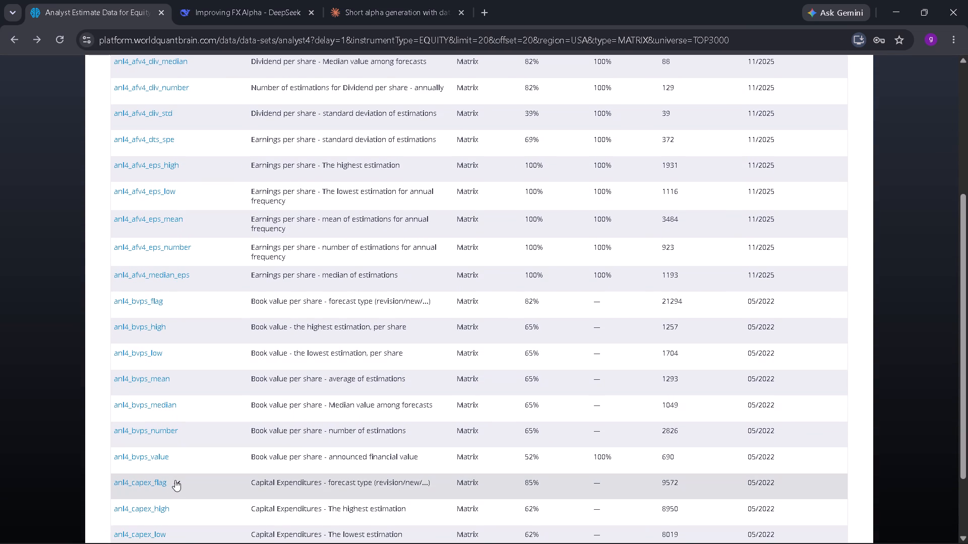
Return to Simulation 4, reveal the anl4_bvps_flag alpha's test period and examine its yearly summary and failed IS test.
scroll(148, 253, "up", 8)
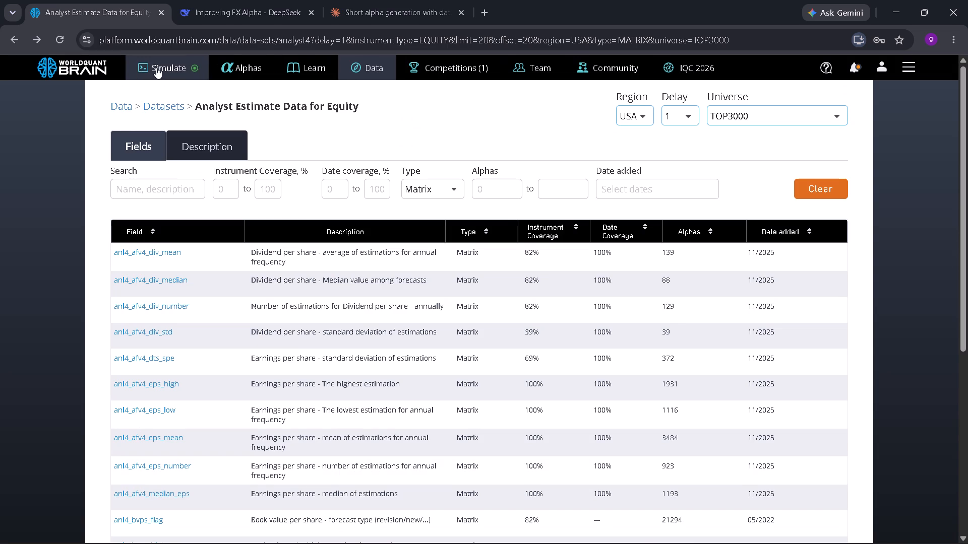
left_click(162, 69)
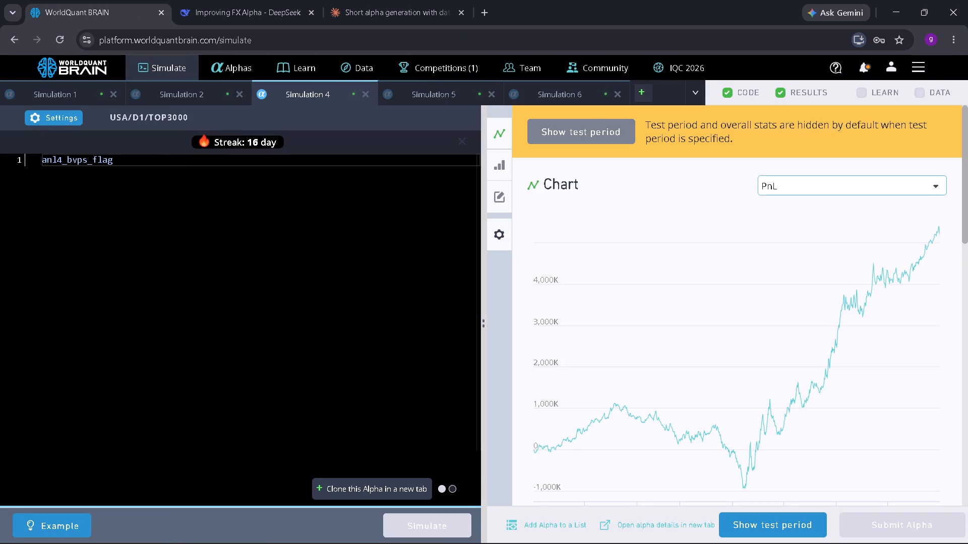
left_click(760, 532)
scroll(771, 433, "down", 4)
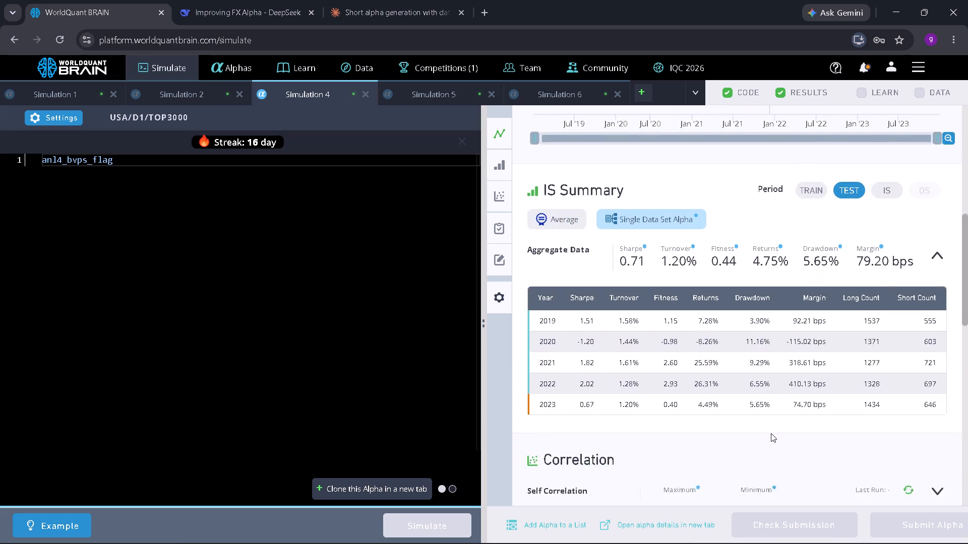
scroll(771, 433, "down", 3)
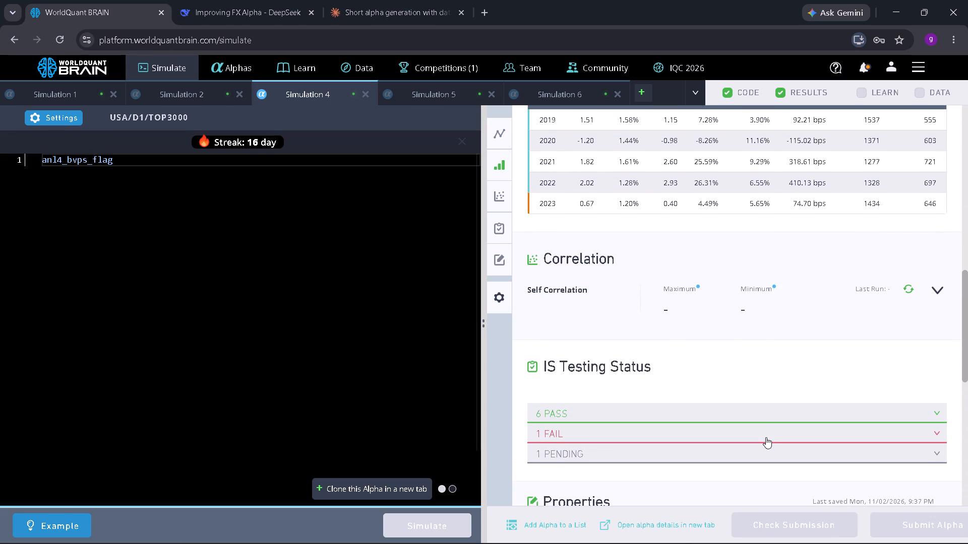
left_click(766, 437)
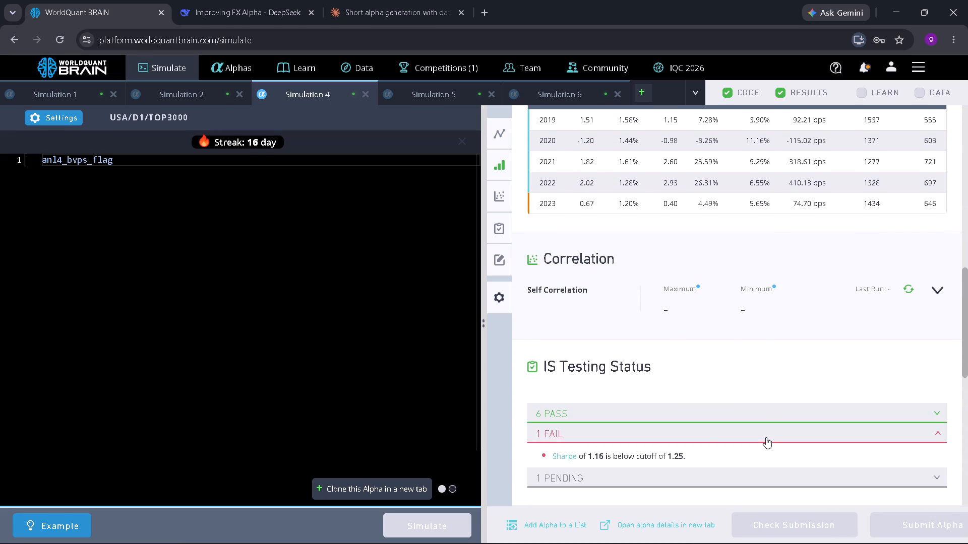
Change the neutralization option in the Simulation 4 settings.
left_click(70, 119)
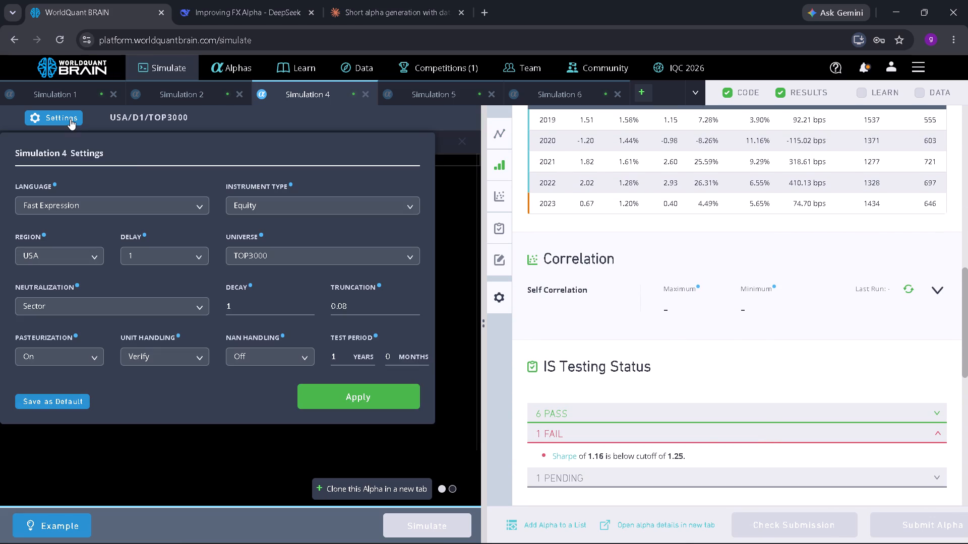
left_click(189, 304)
left_click(119, 343)
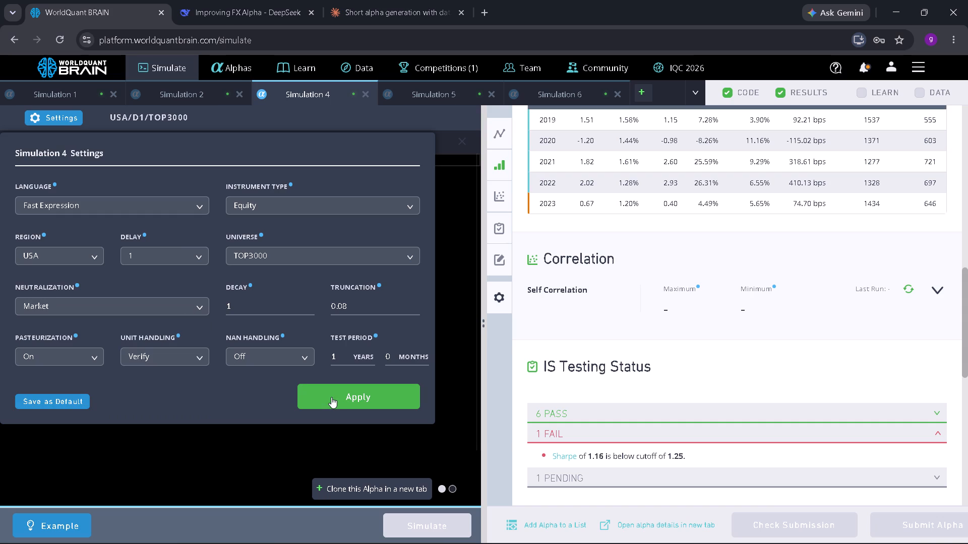
Apply the Simulation 4 settings with Market neutralization.
left_click(333, 397)
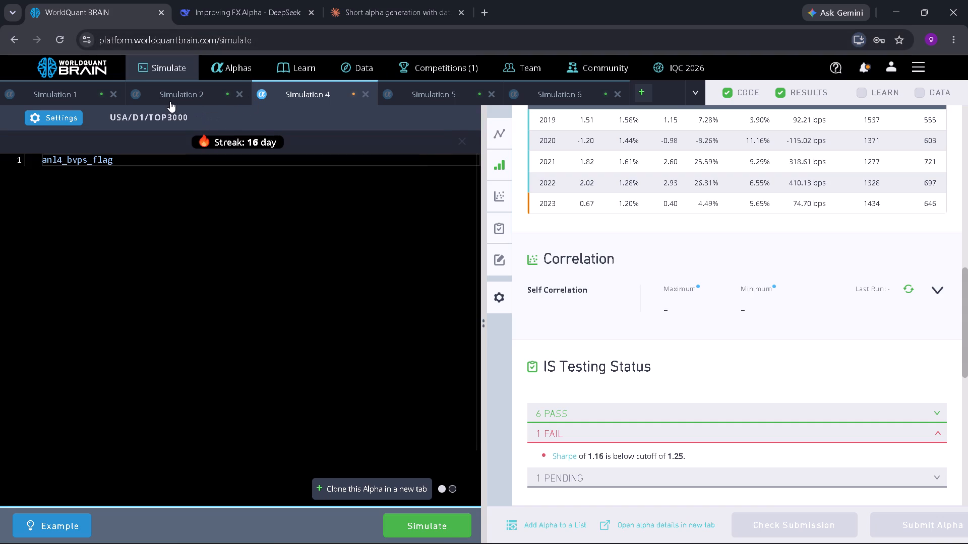
Replace the whole expression in Simulation 2 with the copied field name anl4_capex_flag.
left_click(189, 96)
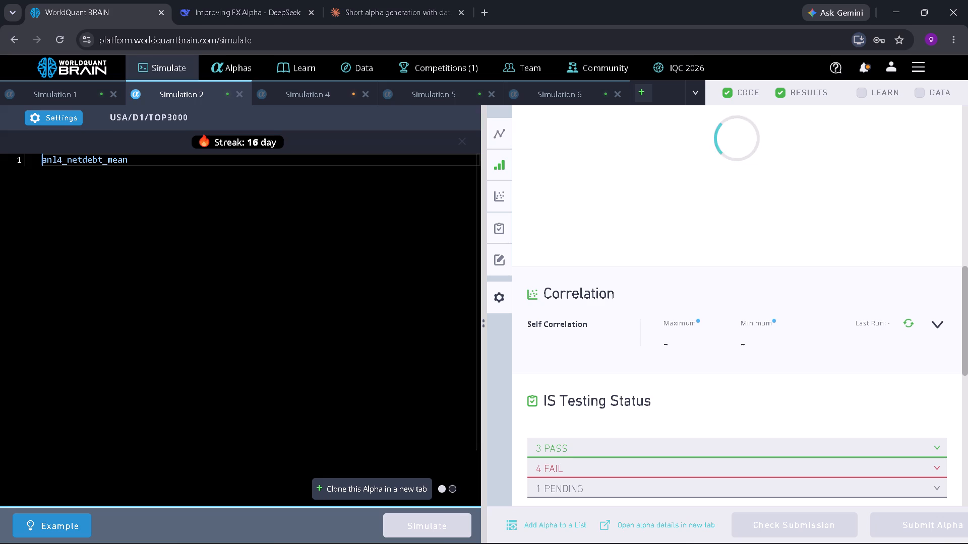
left_click(183, 196)
key("ctrl+a")
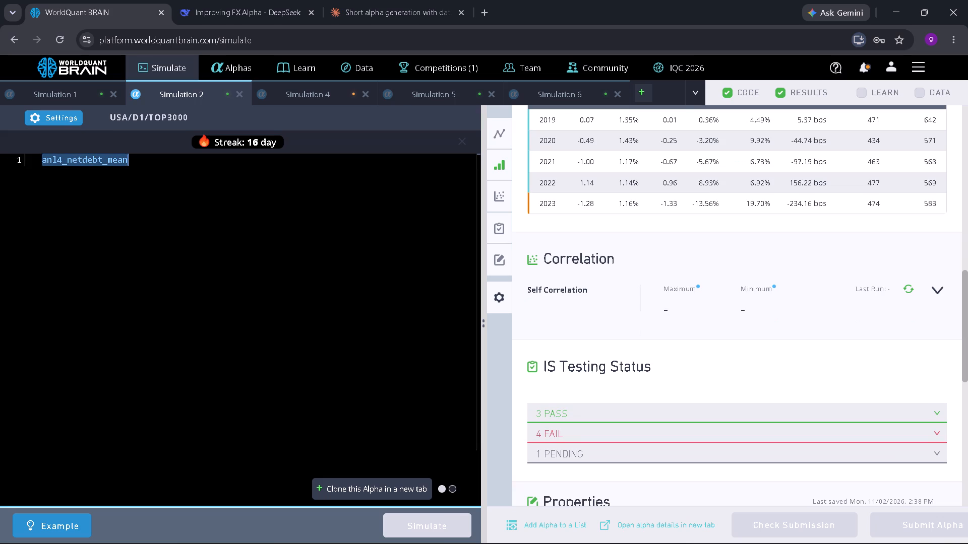
key("ctrl+v")
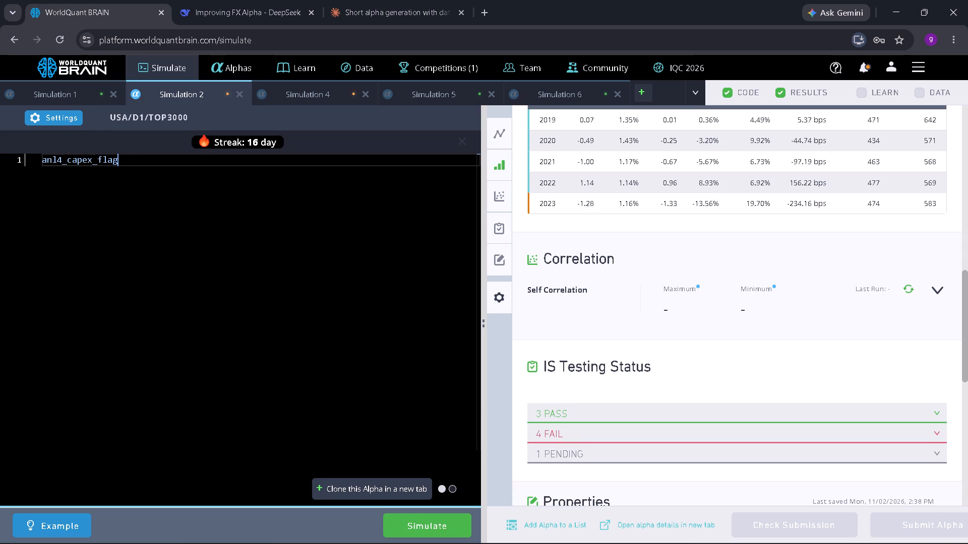
Set Simulation 2's neutralization to Sector and its decay to 1, and apply the settings.
left_click(71, 117)
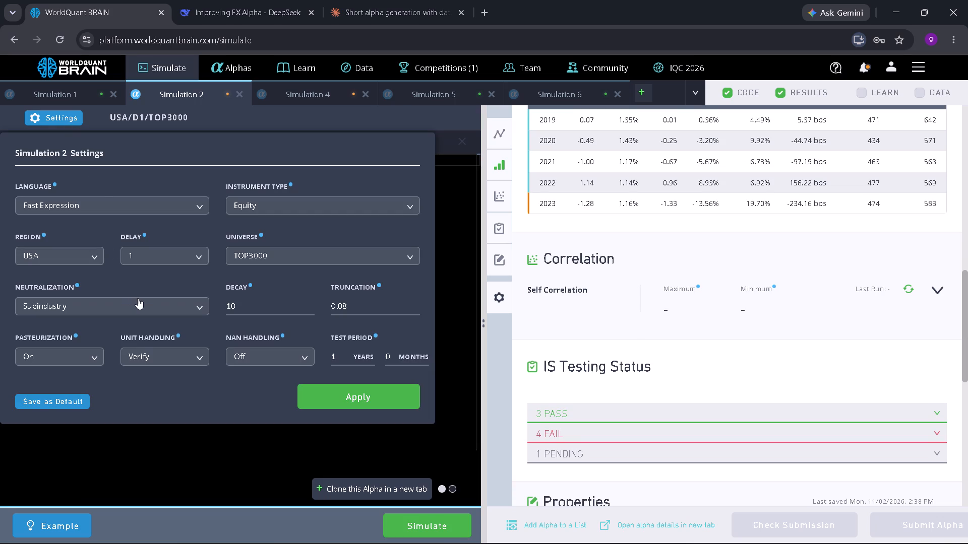
left_click(138, 298)
left_click(67, 365)
triple_click(309, 309)
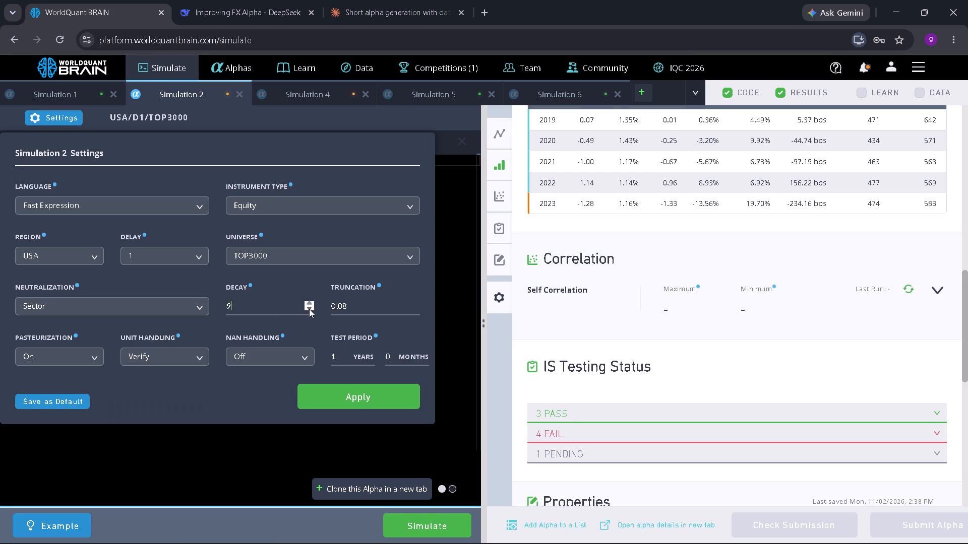
double_click(309, 309)
double_click(309, 309)
double_click(309, 309)
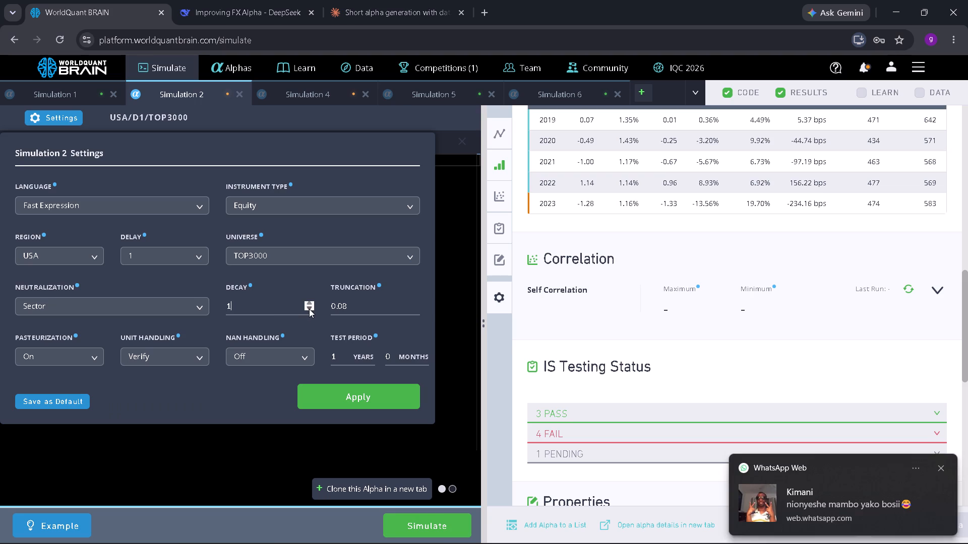
left_click(326, 392)
Run the simulation of the anl4_capex_flag alpha in Simulation 2.
left_click(431, 520)
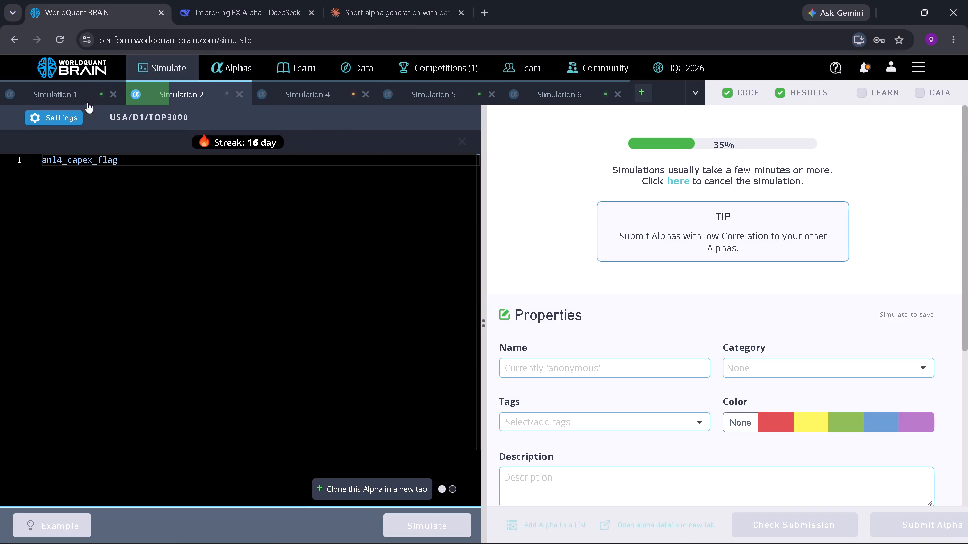
Reopen Simulation 4 and review the PnL chart and IS testing status of the anl4_bvps_flag alpha.
left_click(300, 90)
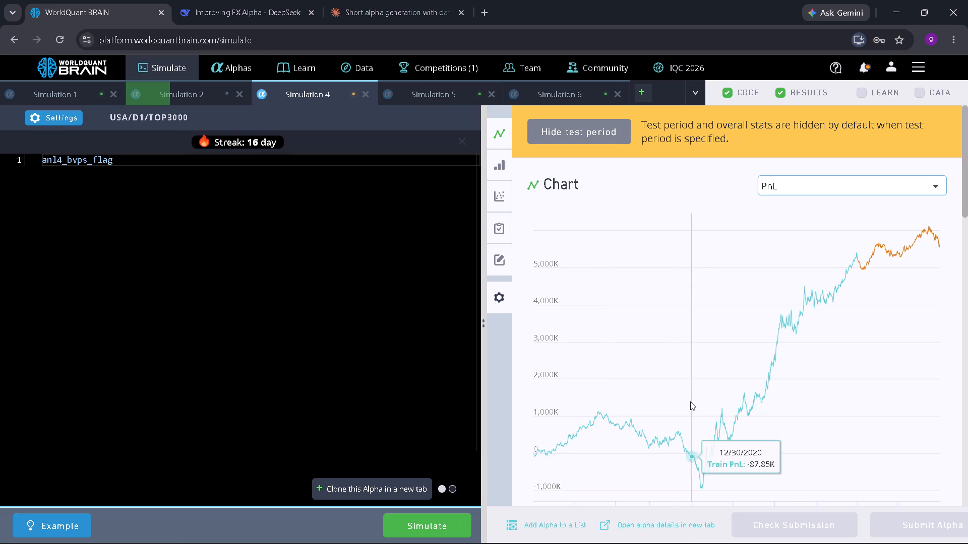
scroll(690, 401, "down", 7)
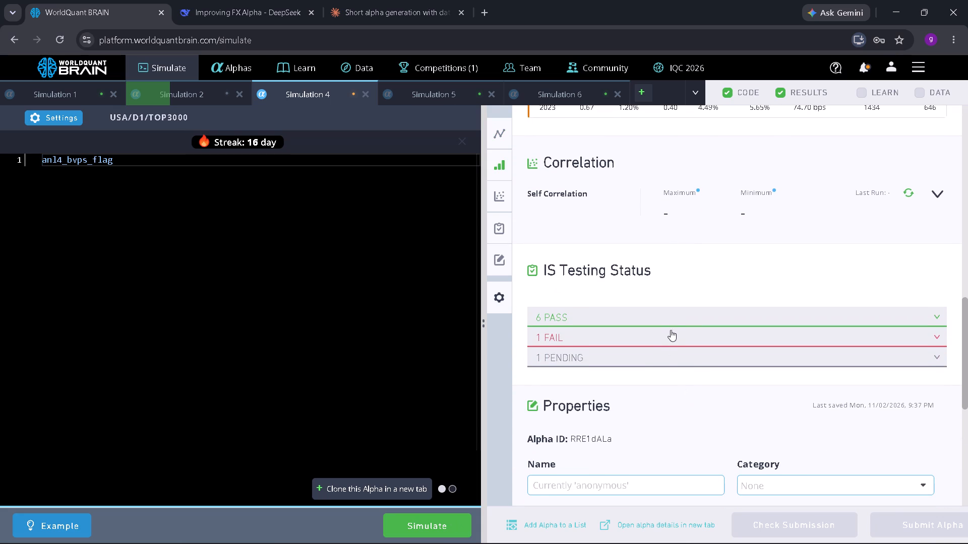
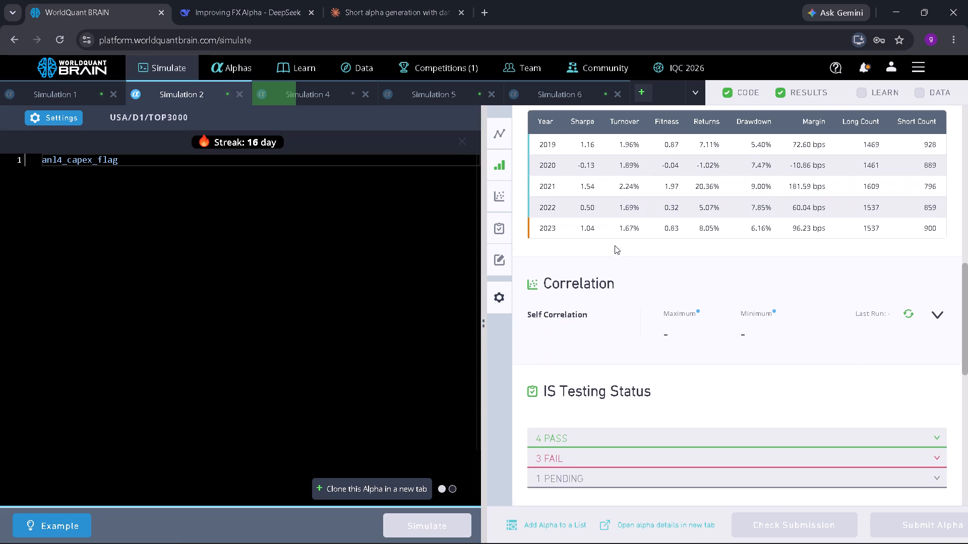
Expand the failed IS tests of the anl4_capex_flag alpha in Simulation 2 to check which criteria it misses.
scroll(615, 245, "down", 1)
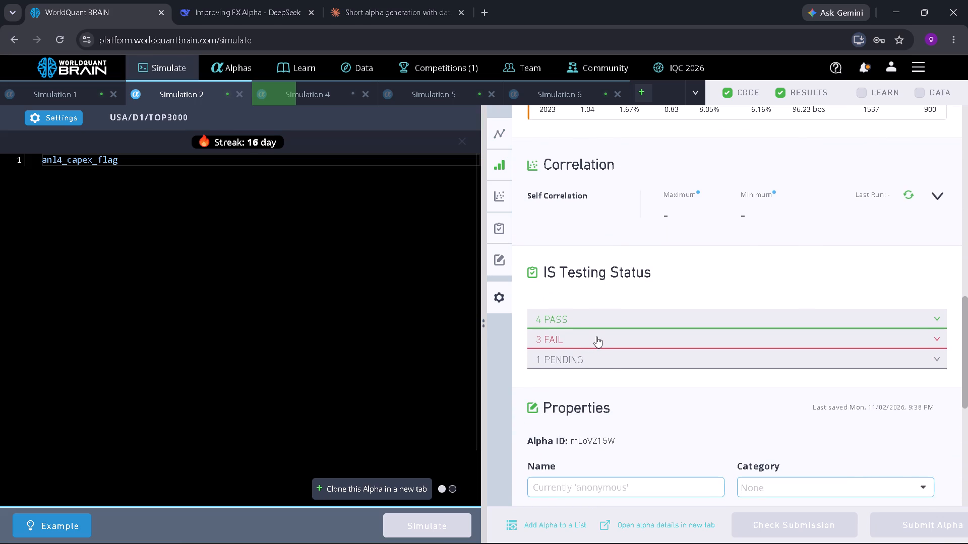
left_click(596, 336)
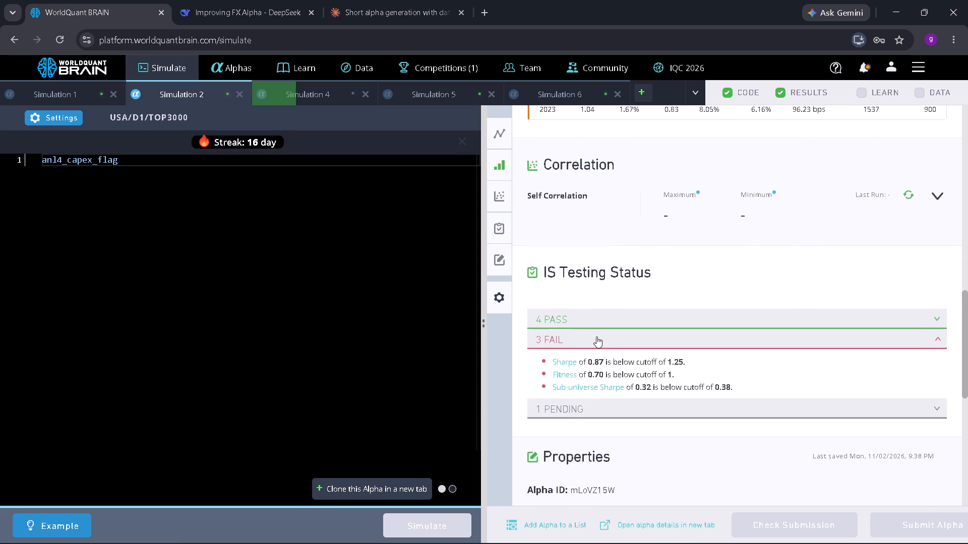
Set the neutralization in the Simulation 2 settings to Subindustry for the anl4_capex_flag alpha.
left_click(64, 113)
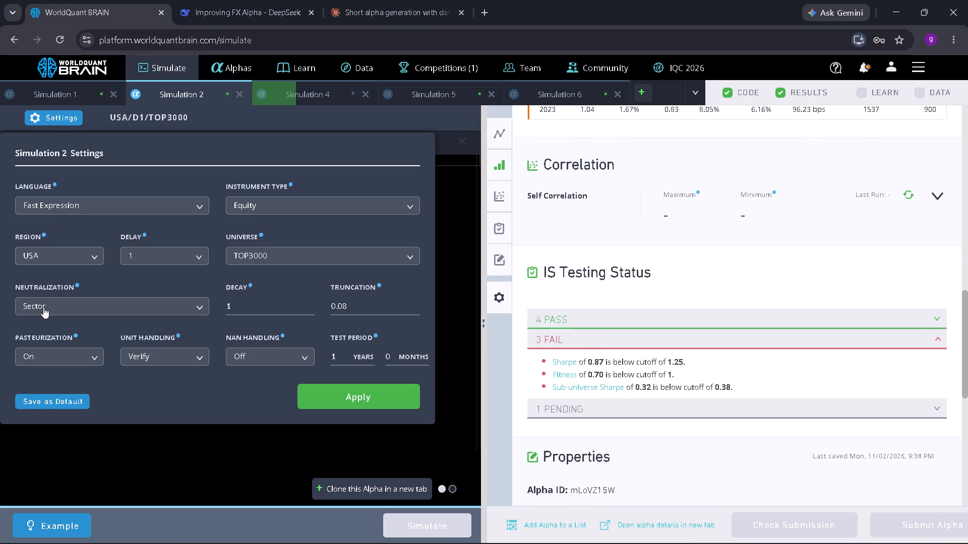
left_click(43, 307)
left_click(47, 400)
Set the decay to 2 in the Simulation 2 settings, apply them, and rerun the anl4_capex_flag simulation.
triple_click(310, 302)
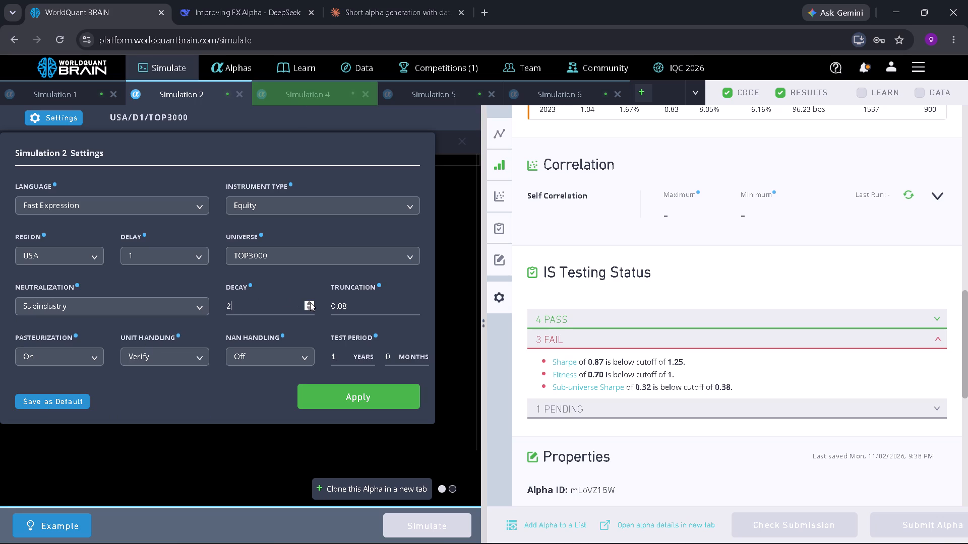
left_click(327, 397)
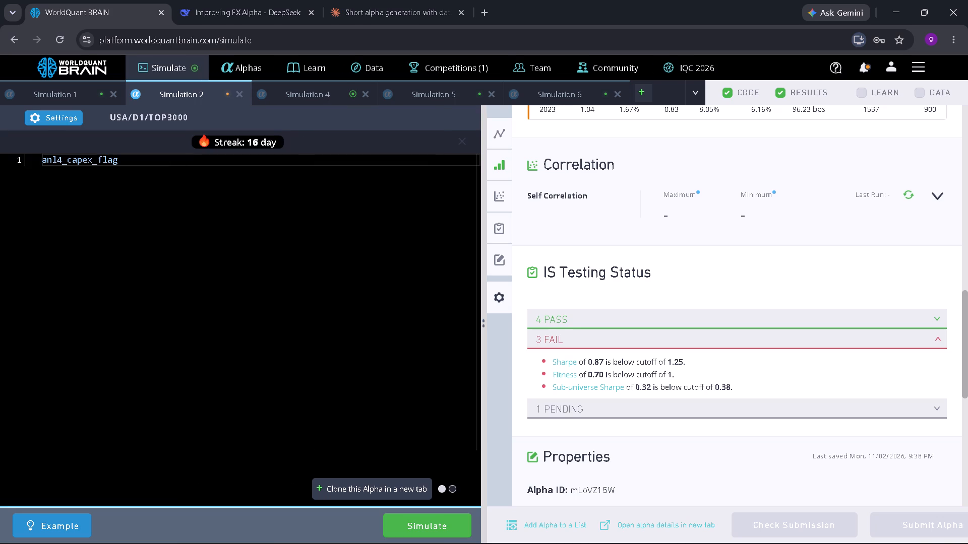
left_click(411, 518)
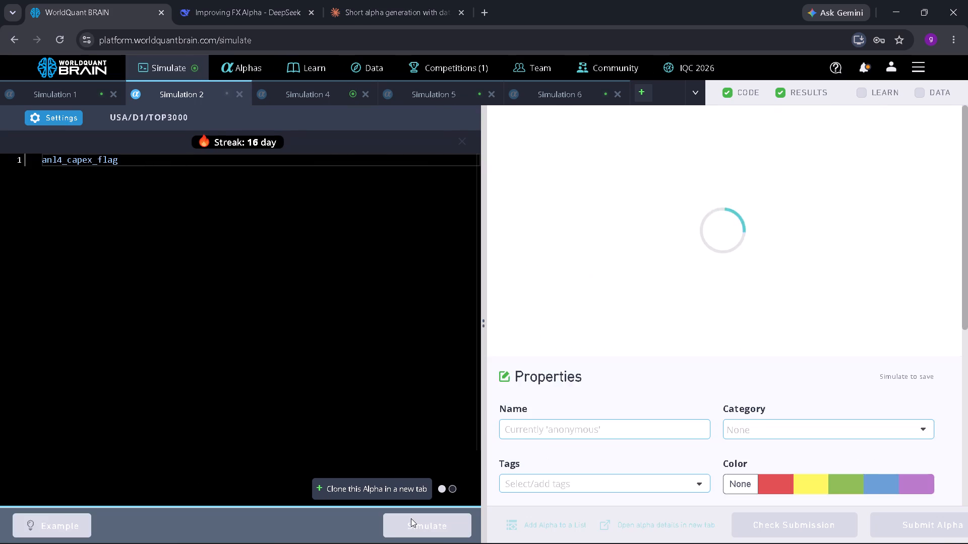
Reveal the test period for the anl4_bvps_flag alpha in Simulation 4 and expand its failed IS tests.
left_click(327, 90)
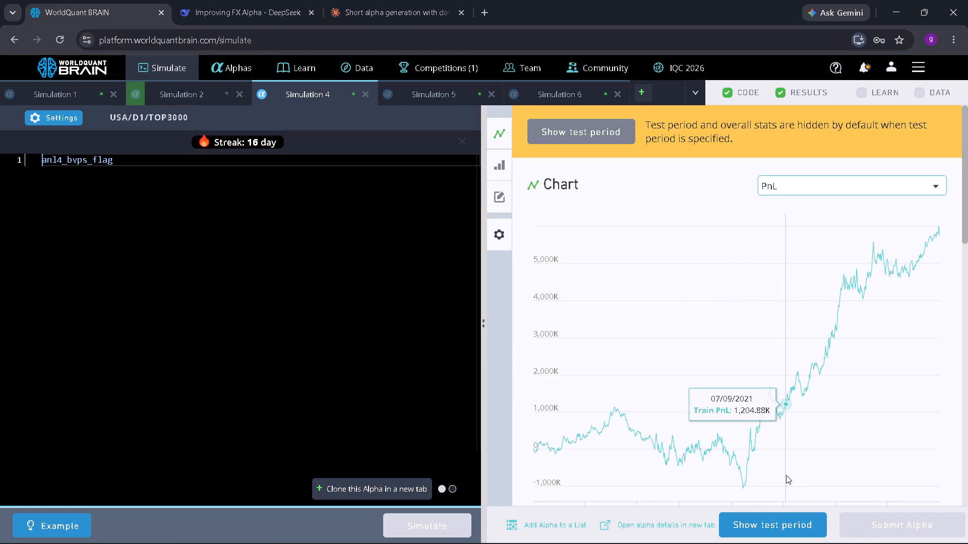
left_click(782, 515)
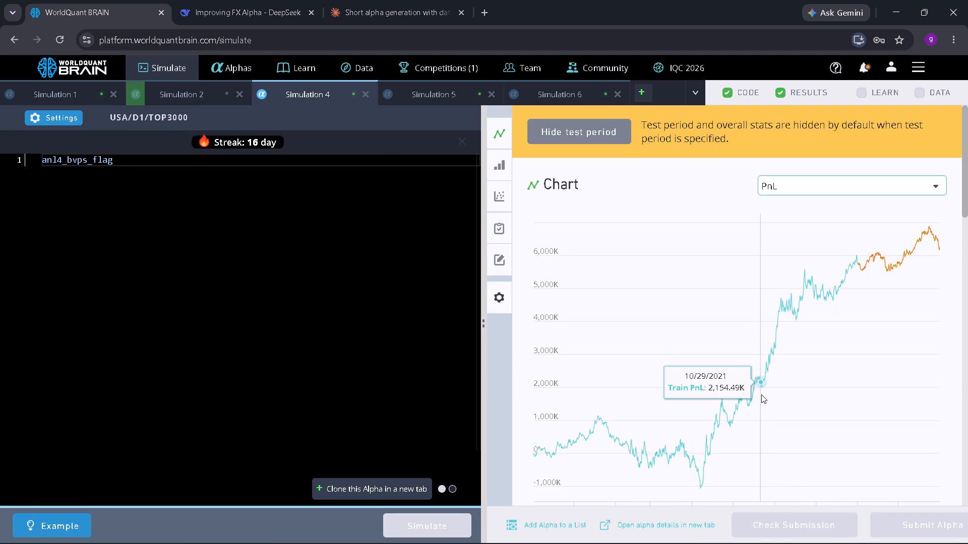
scroll(761, 394, "down", 9)
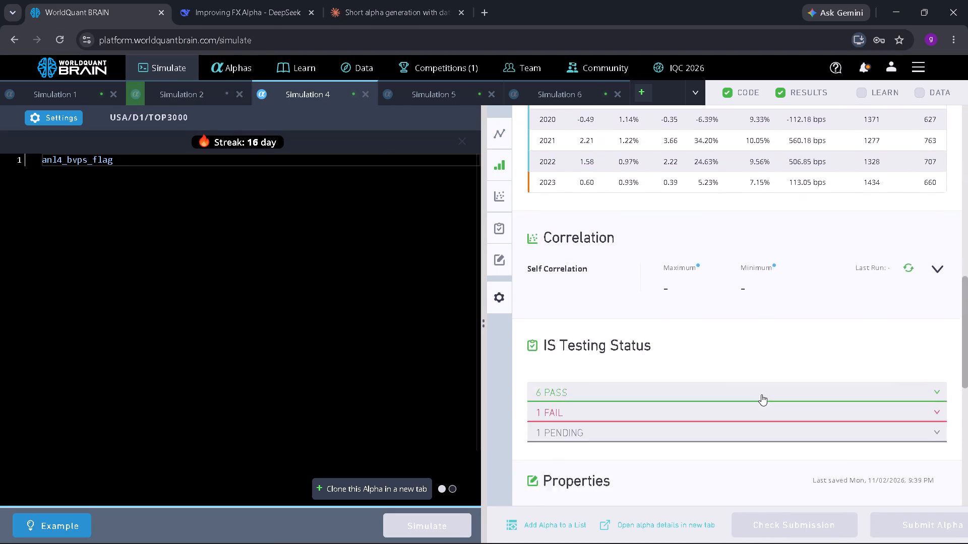
scroll(761, 394, "down", 1)
left_click(656, 149)
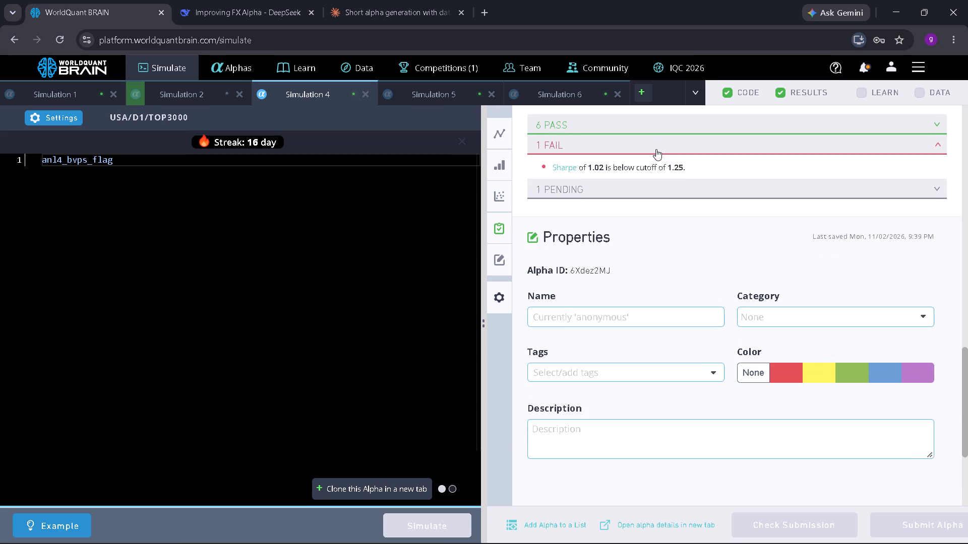
Set the neutralization to Industry in the Simulation 4 settings for the anl4_bvps_flag alpha and apply it.
left_click(76, 114)
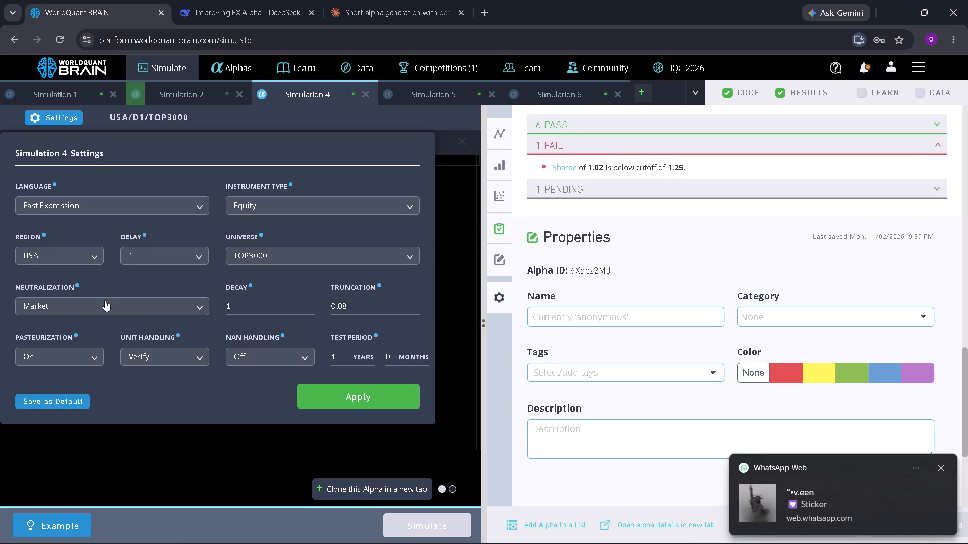
left_click(105, 300)
left_click(85, 385)
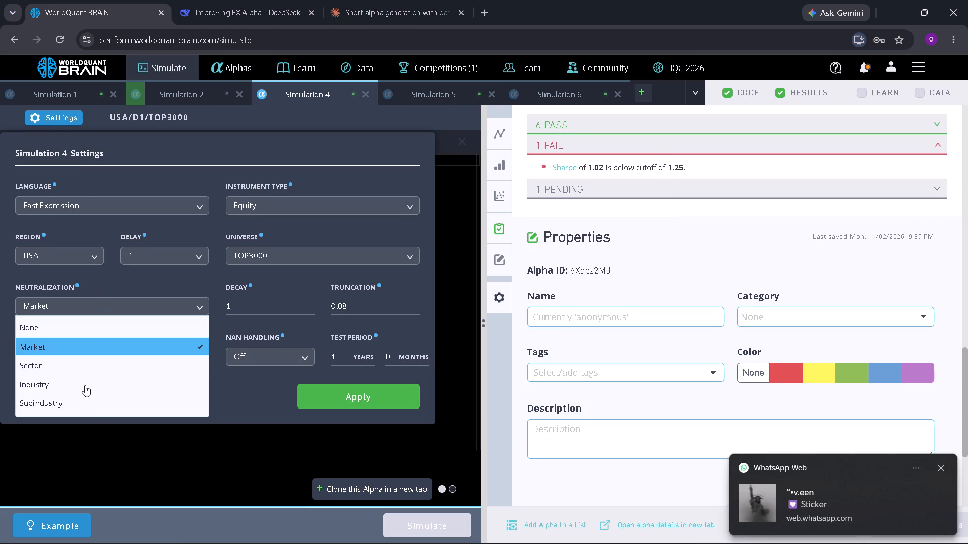
left_click(300, 393)
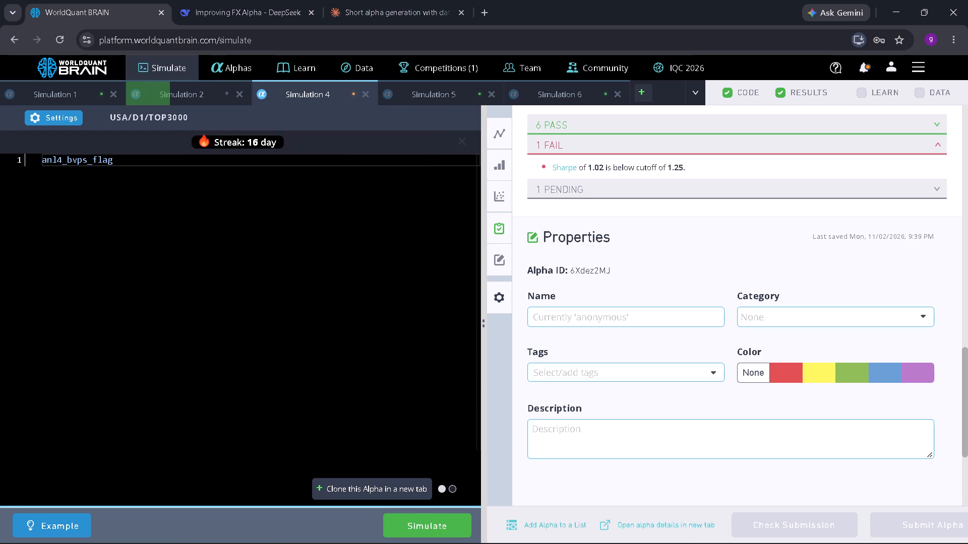
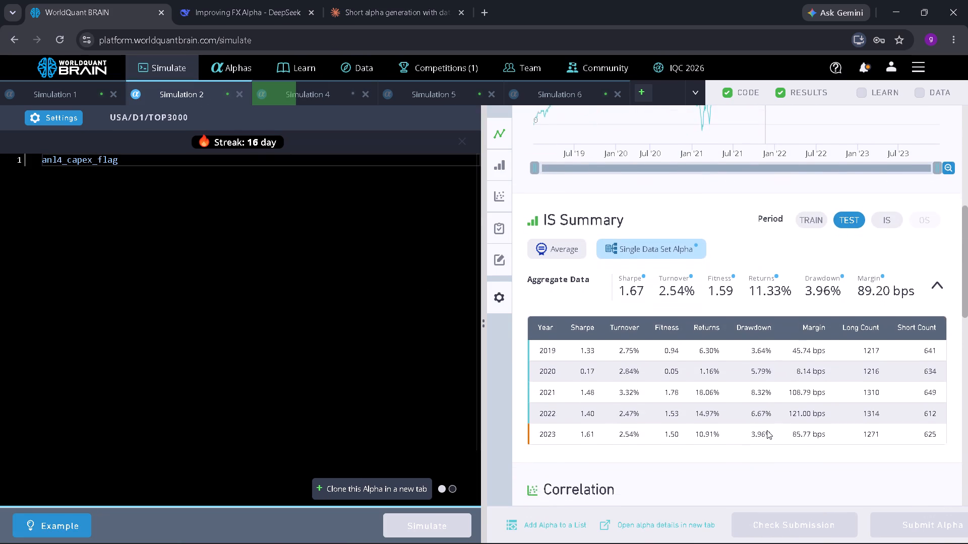
Review the anl4_capex_flag alpha's yearly IS summary in Simulation 2 and expand its failed IS tests.
scroll(767, 430, "down", 5)
scroll(767, 430, "up", 1)
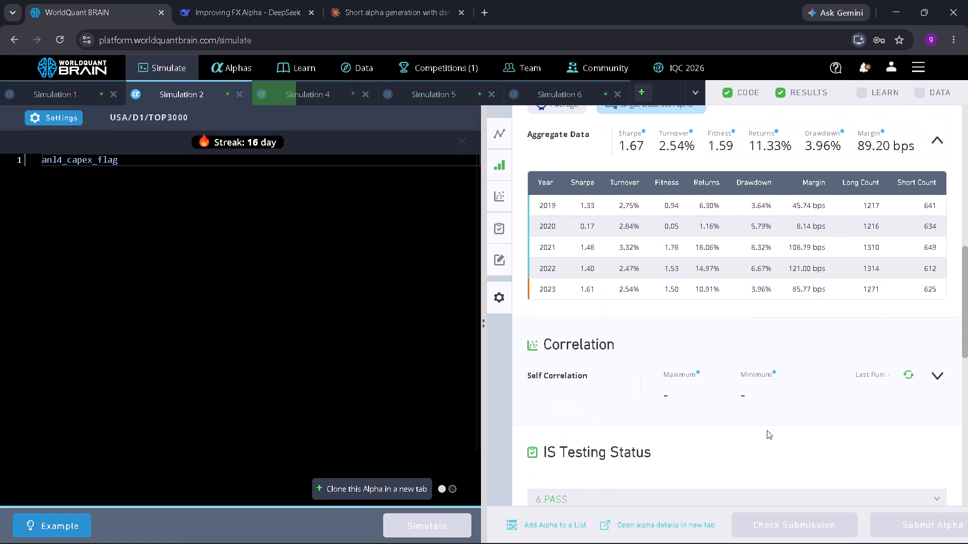
scroll(767, 430, "up", 1)
scroll(667, 455, "down", 1)
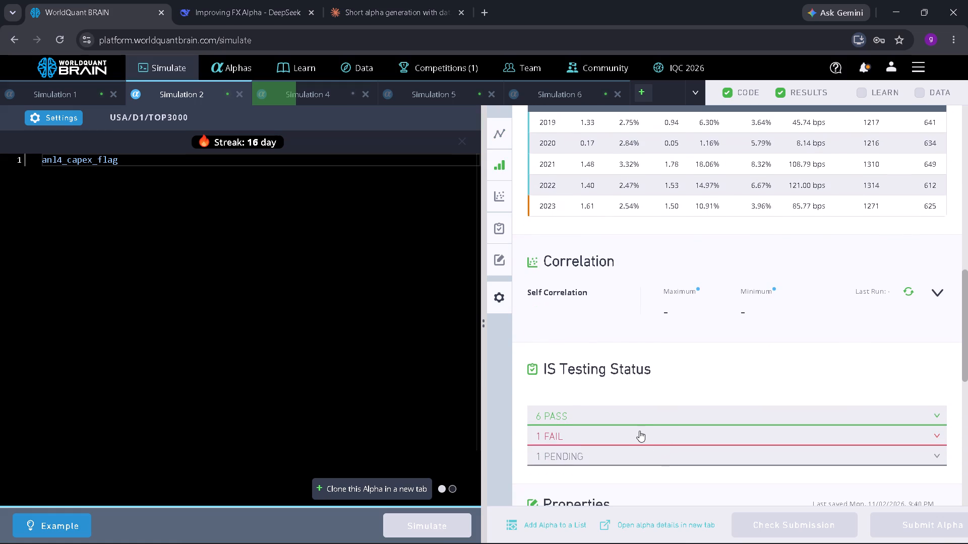
left_click(639, 431)
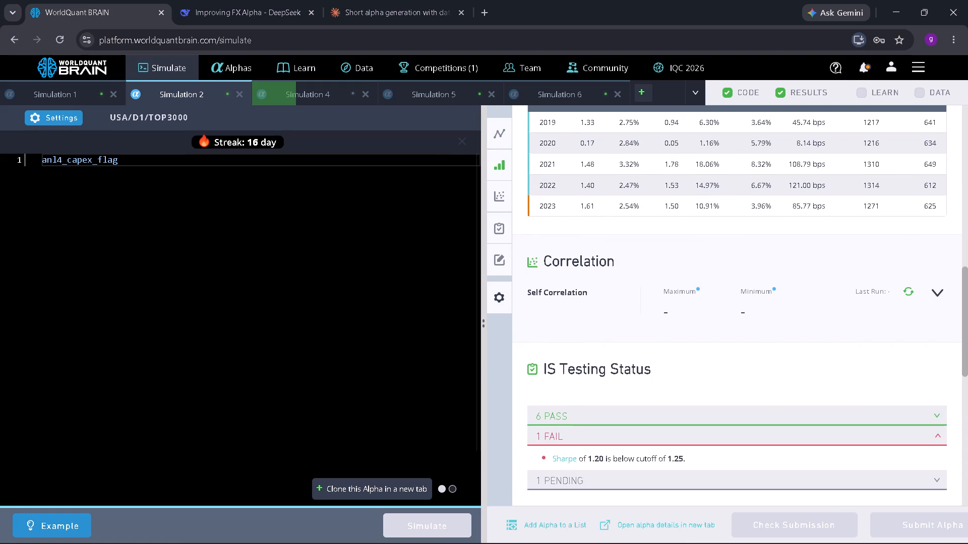
Set the decay in the Simulation 2 settings to 6 and simulate the anl4_capex_flag alpha again.
left_click(42, 113)
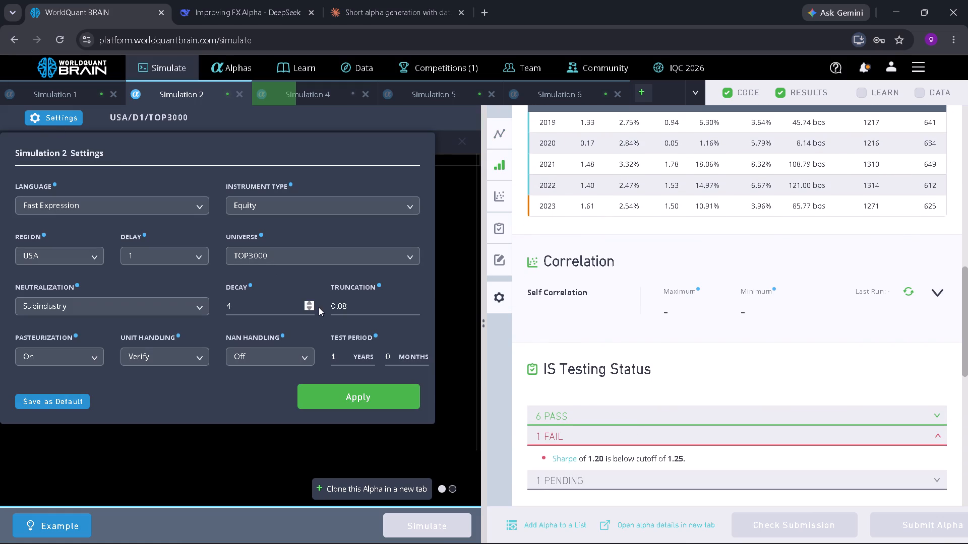
double_click(310, 301)
left_click(351, 399)
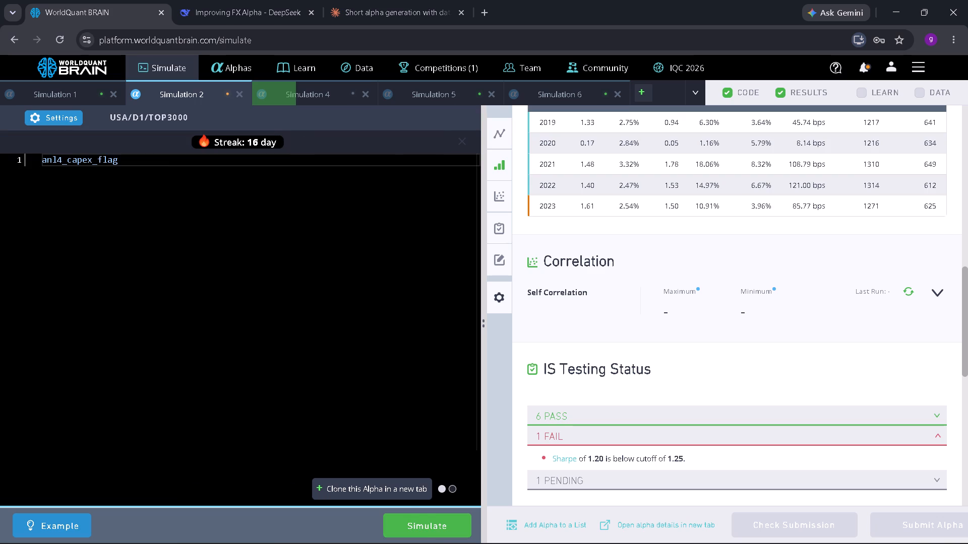
left_click(438, 529)
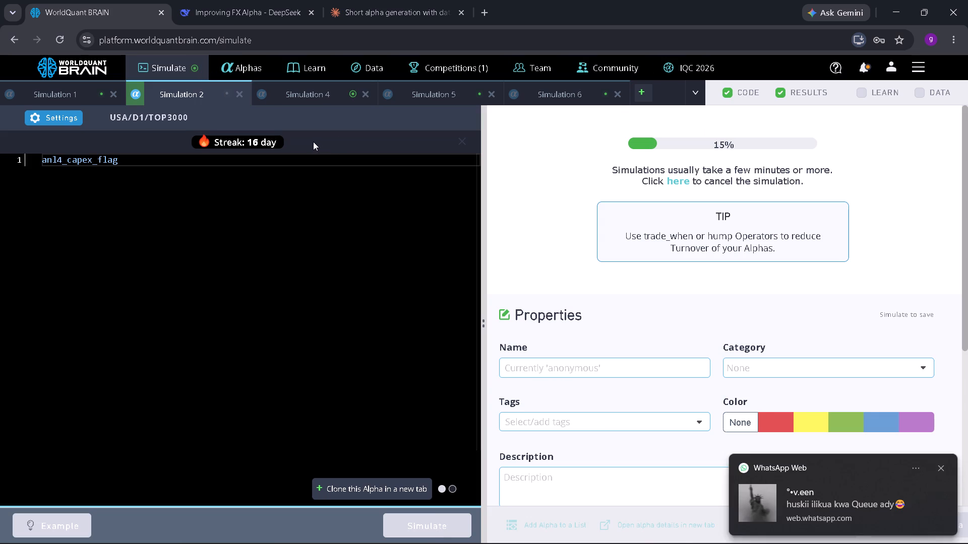
Show the test period results of the anl4_bvps_flag alpha in Simulation 4 and expand its failed IS tests.
left_click(307, 90)
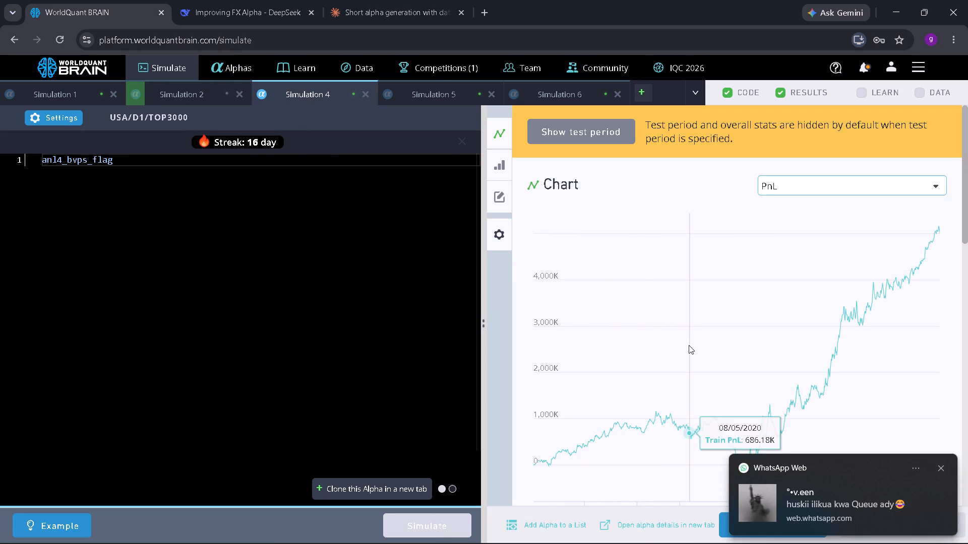
left_click(798, 520)
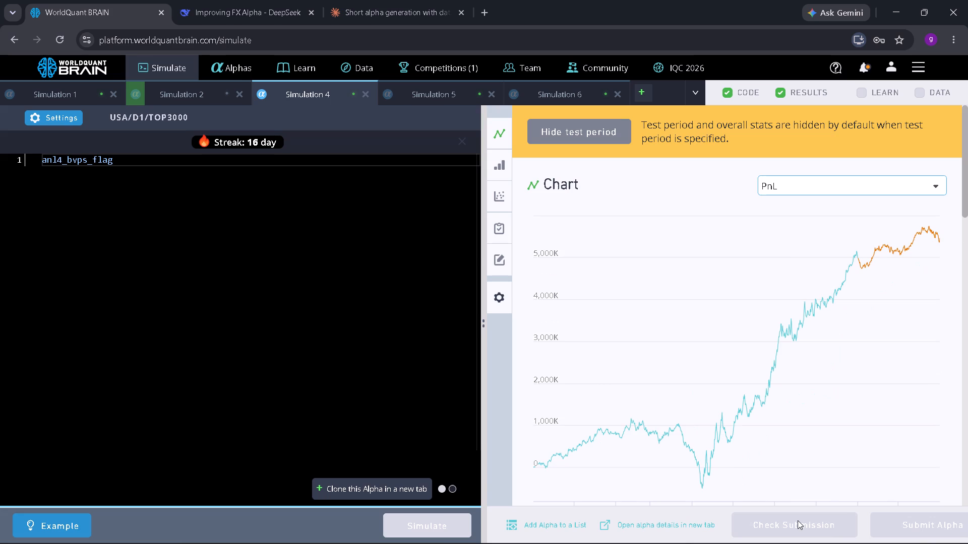
scroll(783, 428, "down", 6)
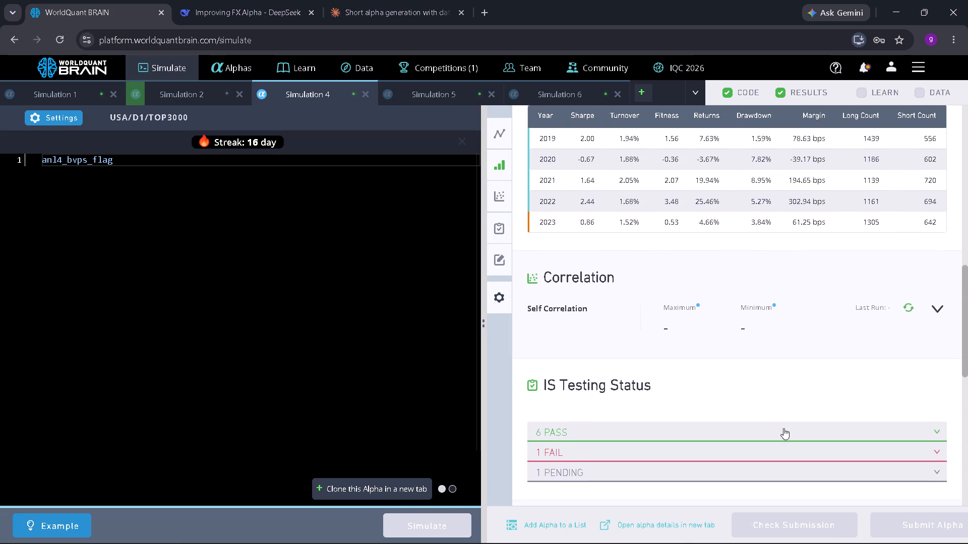
left_click(751, 451)
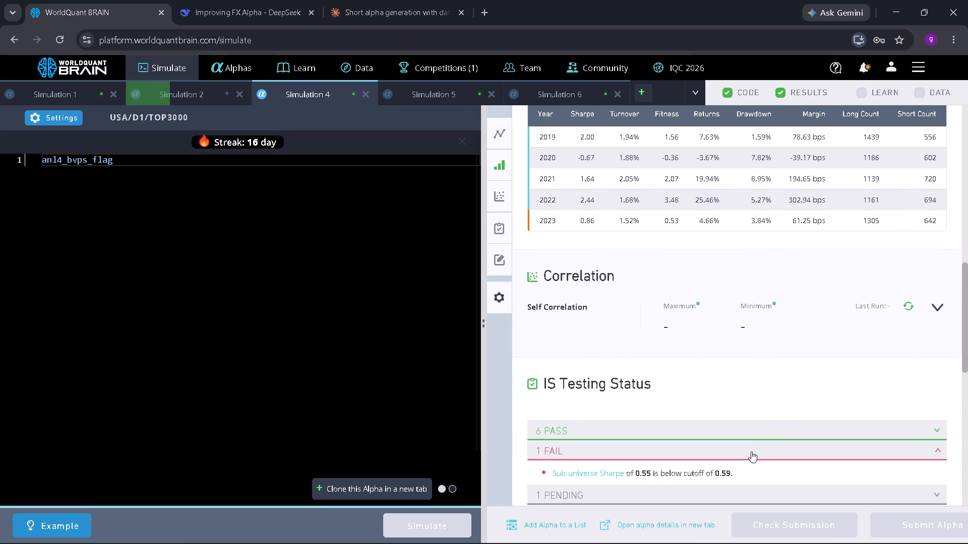
Set the neutralization to Sector and the decay to 0 in the Simulation 4 settings for the anl4_bvps_flag alpha.
left_click(68, 112)
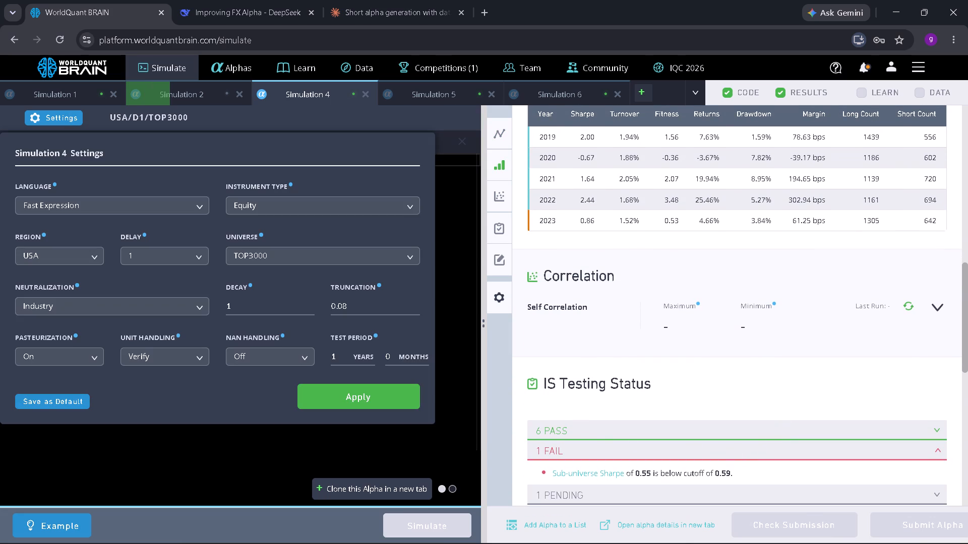
left_click(80, 304)
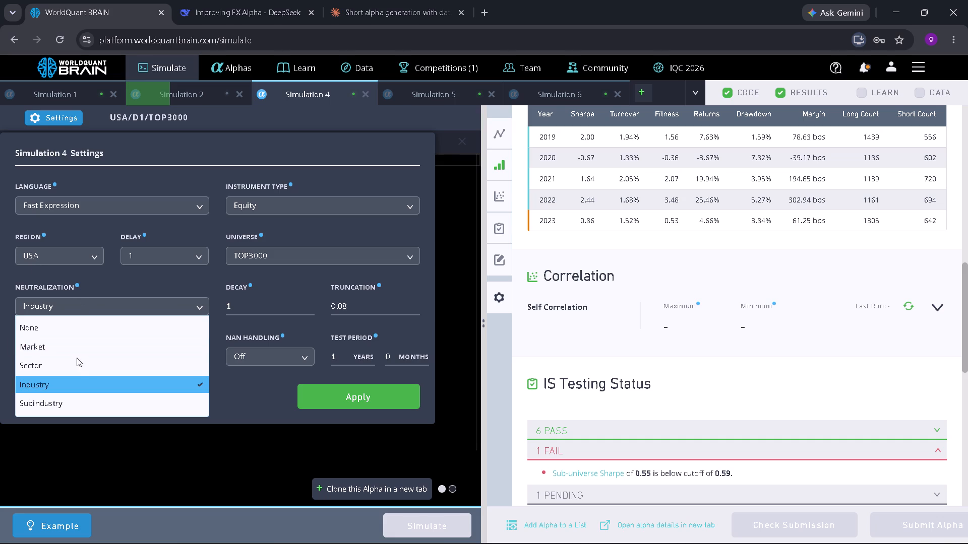
left_click(75, 361)
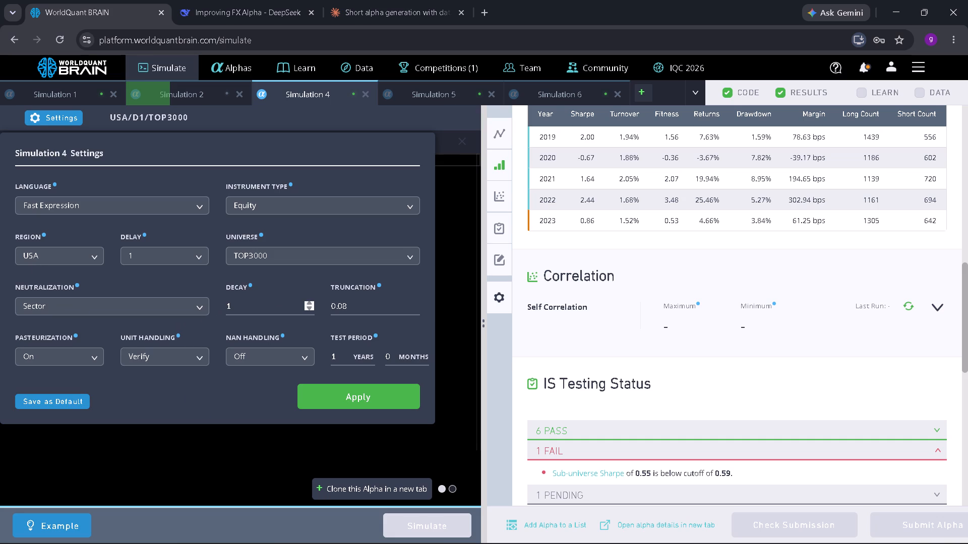
left_click(312, 310)
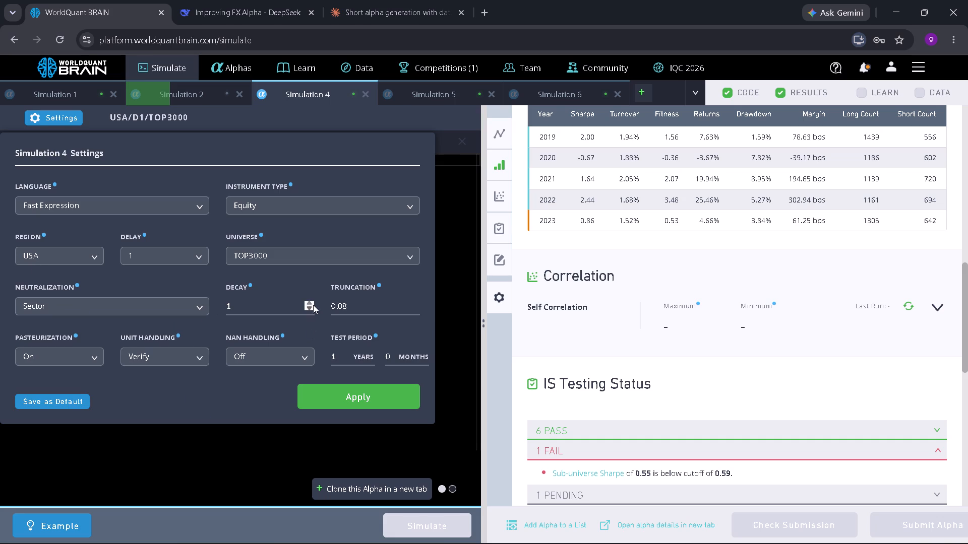
left_click(309, 307)
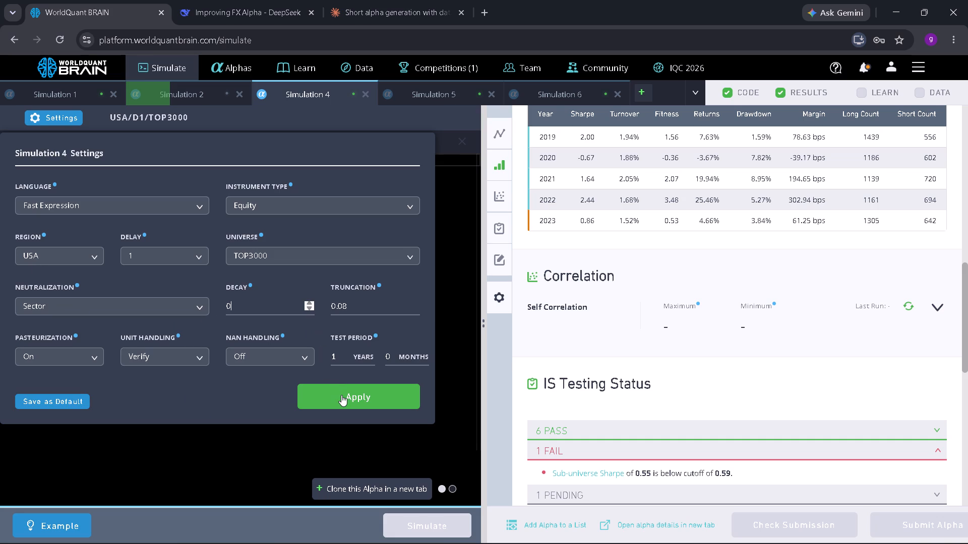
left_click(341, 395)
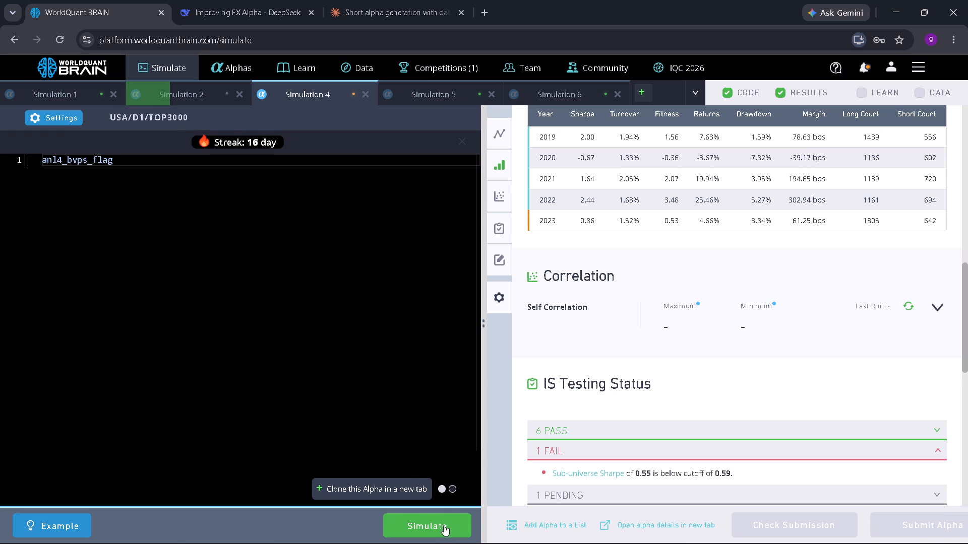
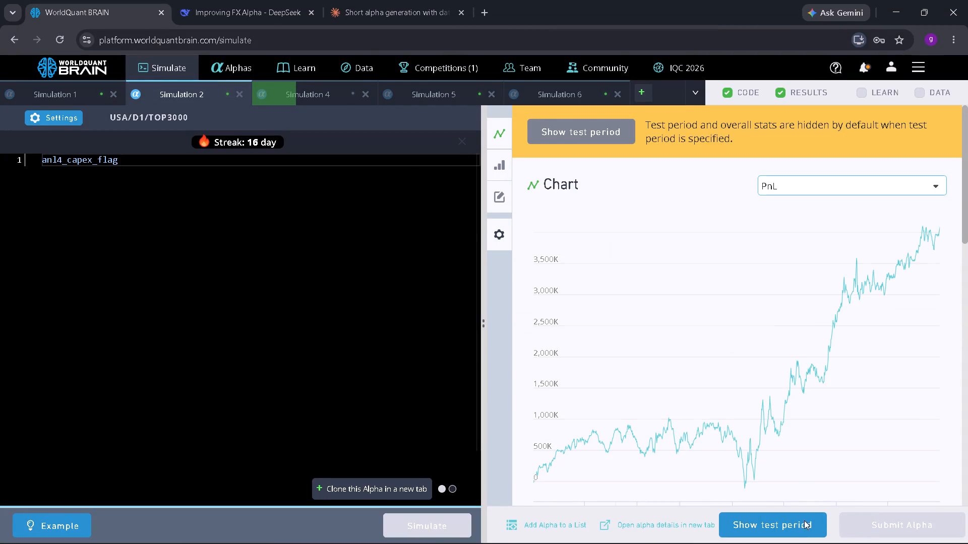
Review the yearly summary of the anl4_capex_flag alpha in Simulation 2 and expand its failed IS tests.
scroll(802, 458, "down", 8)
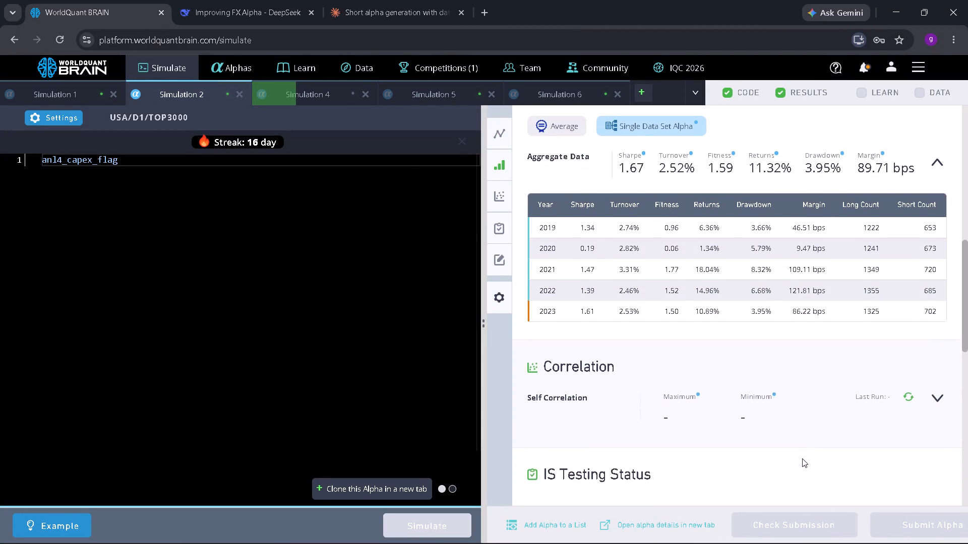
scroll(802, 458, "down", 1)
left_click(616, 178)
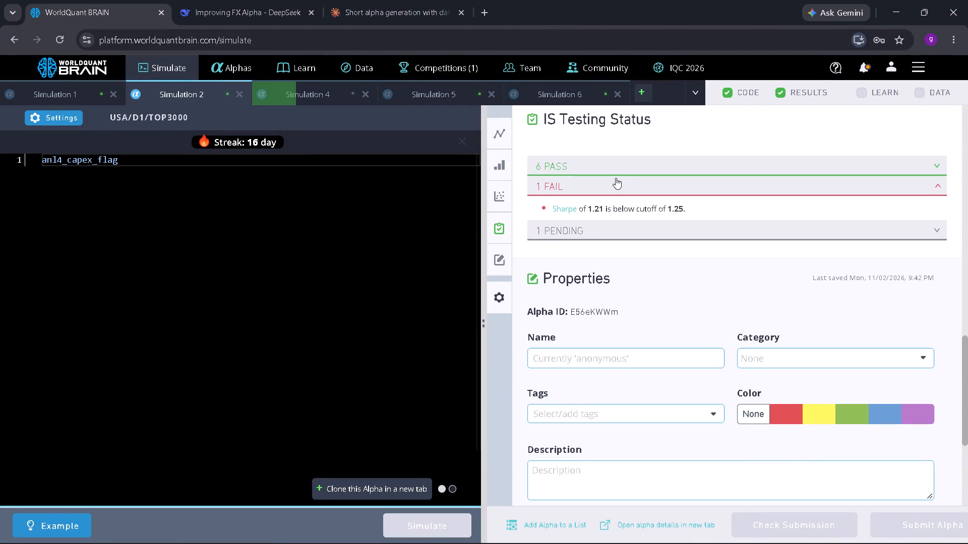
Open the Simulation 2 settings for the anl4_capex_flag alpha.
left_click(67, 115)
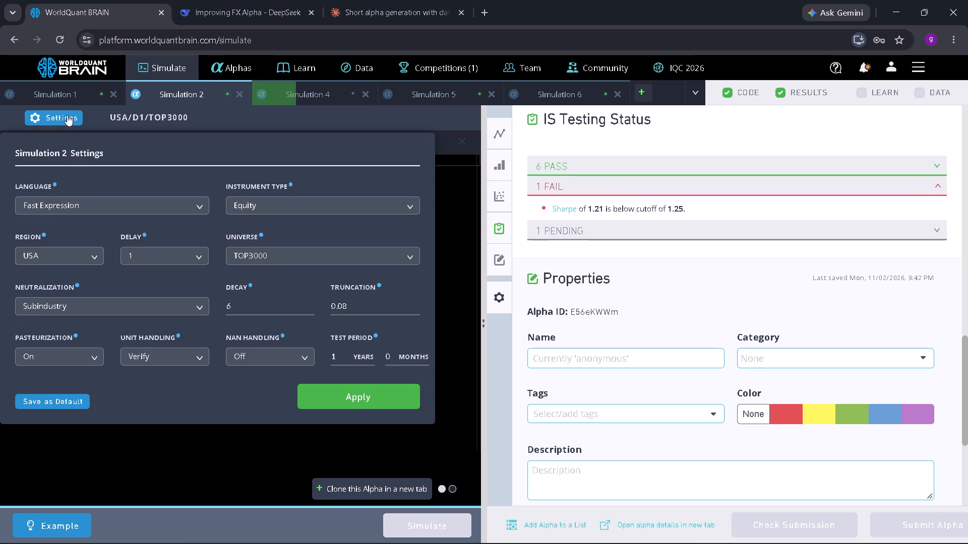
Set the decay in the Simulation 2 settings to 10 and simulate the anl4_capex_flag alpha again.
triple_click(309, 303)
left_click(309, 303)
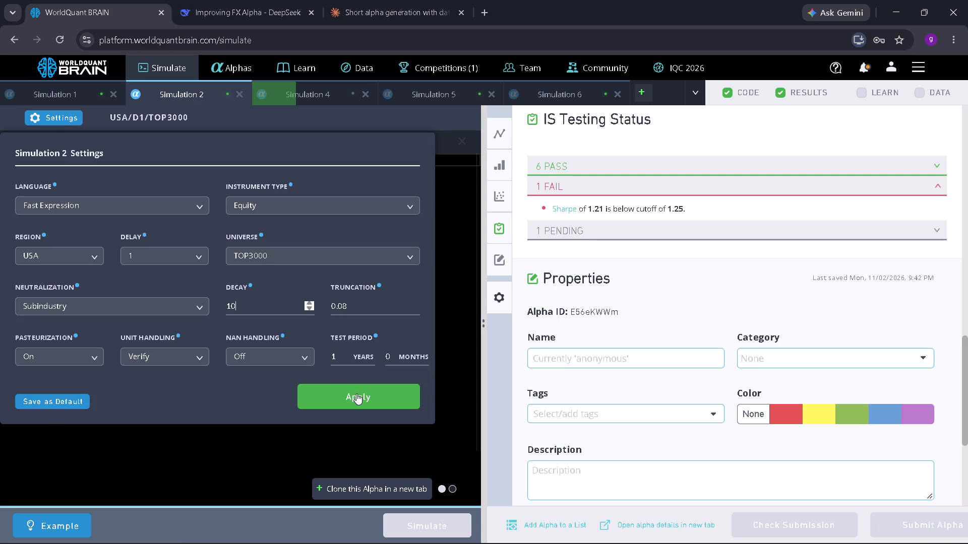
left_click(356, 393)
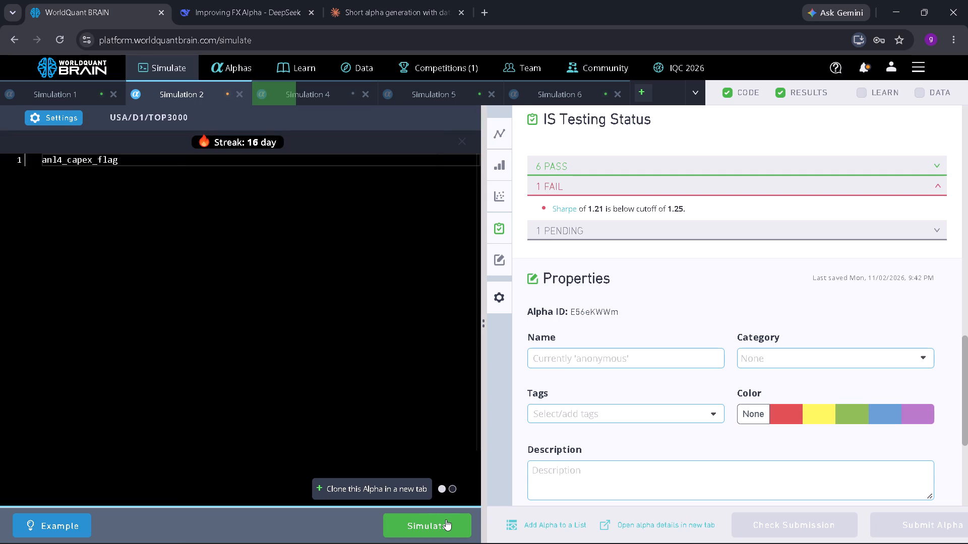
left_click(446, 519)
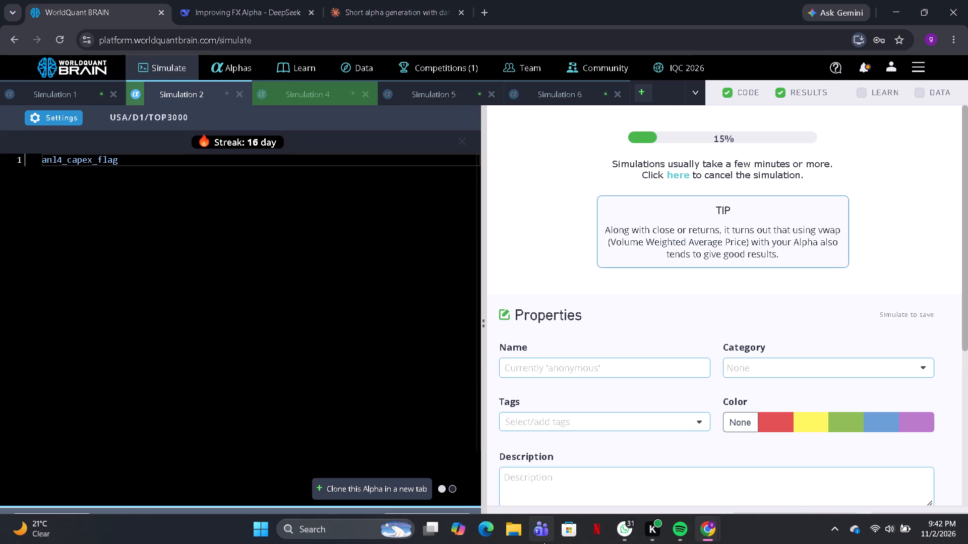
Show the test period results of the anl4_bvps_flag alpha in Simulation 4 and expand its failed IS tests.
left_click(331, 95)
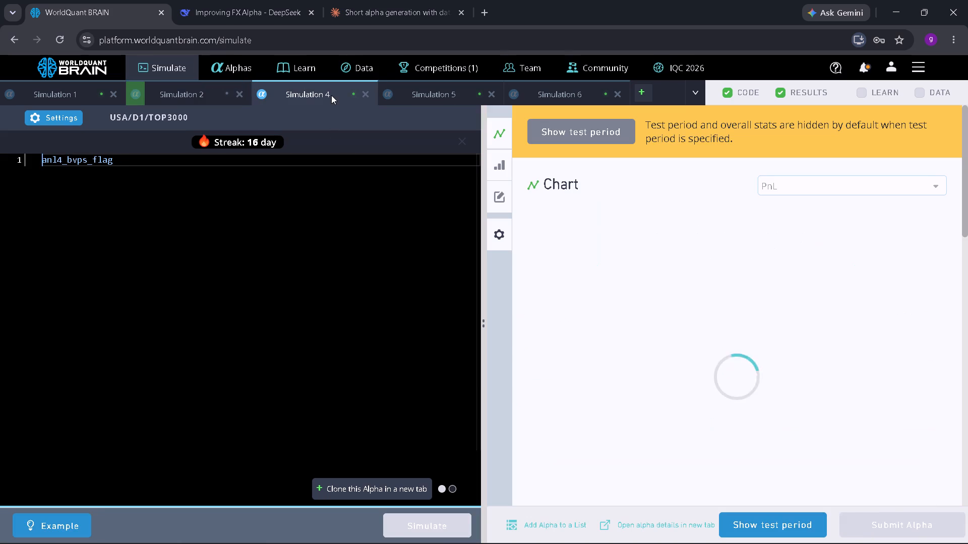
left_click(788, 513)
scroll(771, 417, "down", 3)
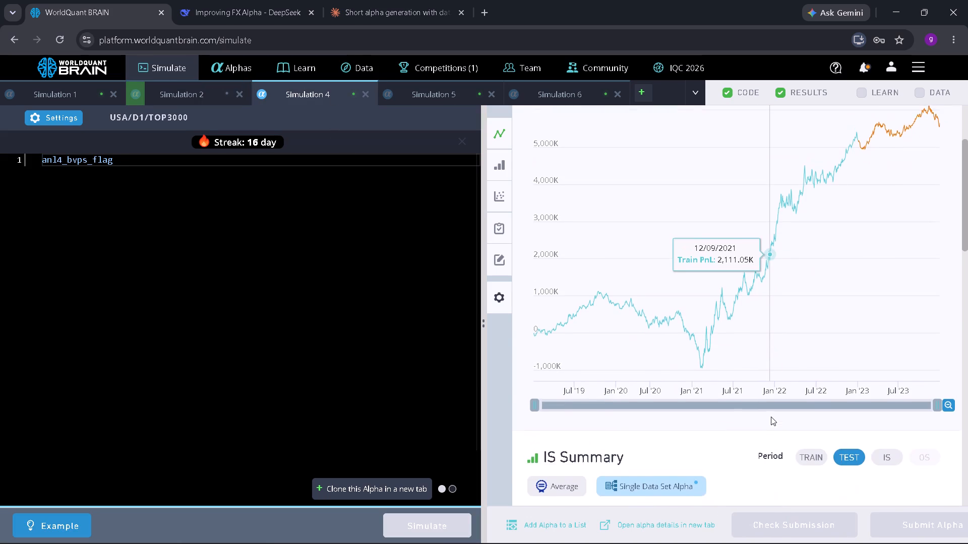
scroll(771, 417, "down", 7)
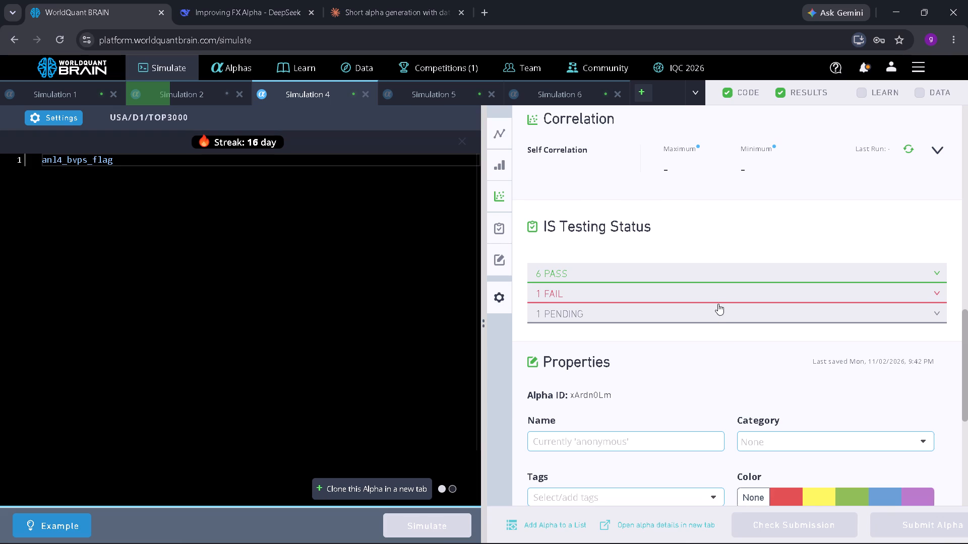
left_click(718, 292)
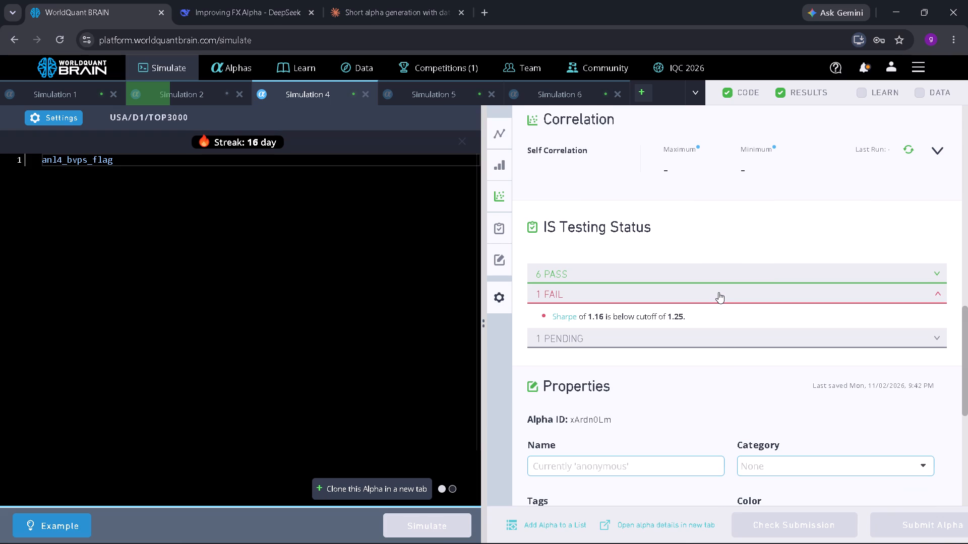
Set the decay in the Simulation 4 settings to 2 and simulate the anl4_bvps_flag alpha again.
left_click(73, 119)
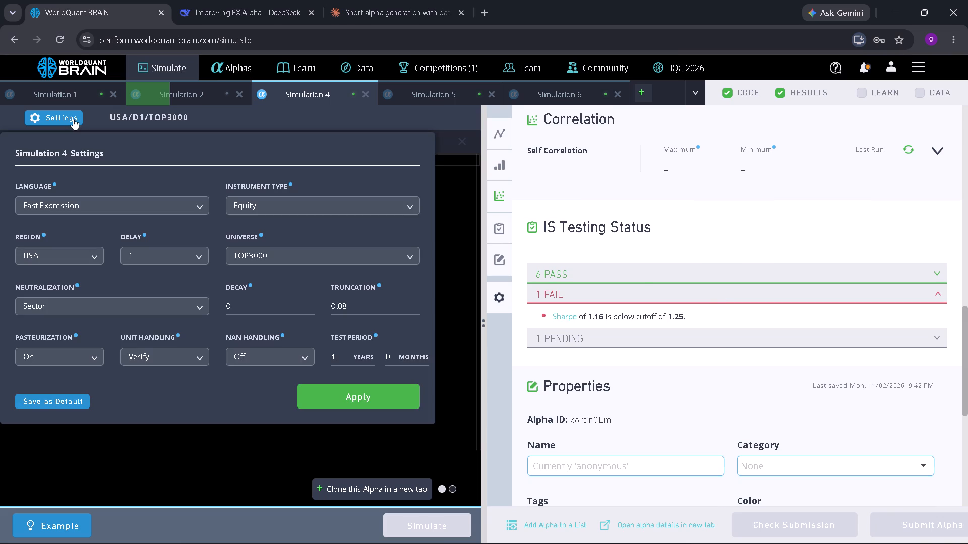
double_click(307, 301)
left_click(350, 394)
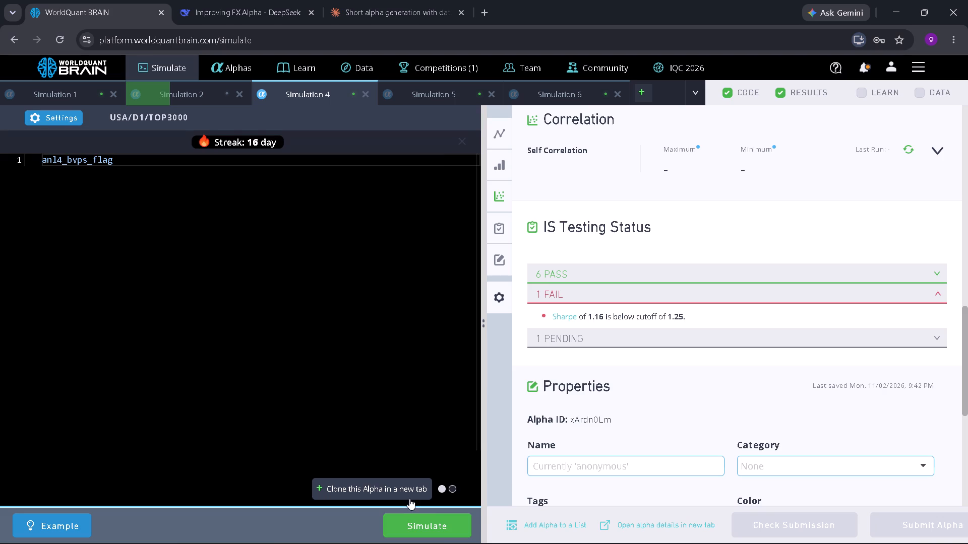
left_click(429, 523)
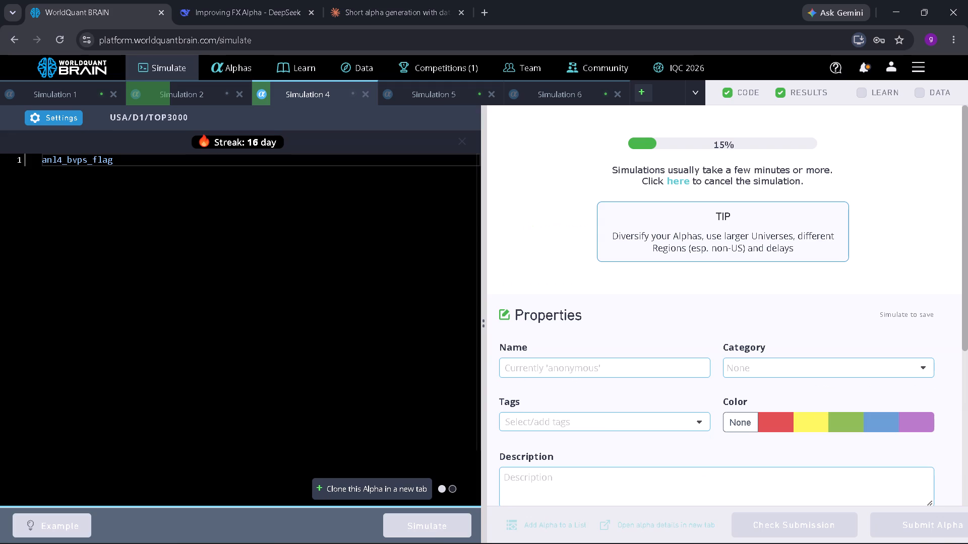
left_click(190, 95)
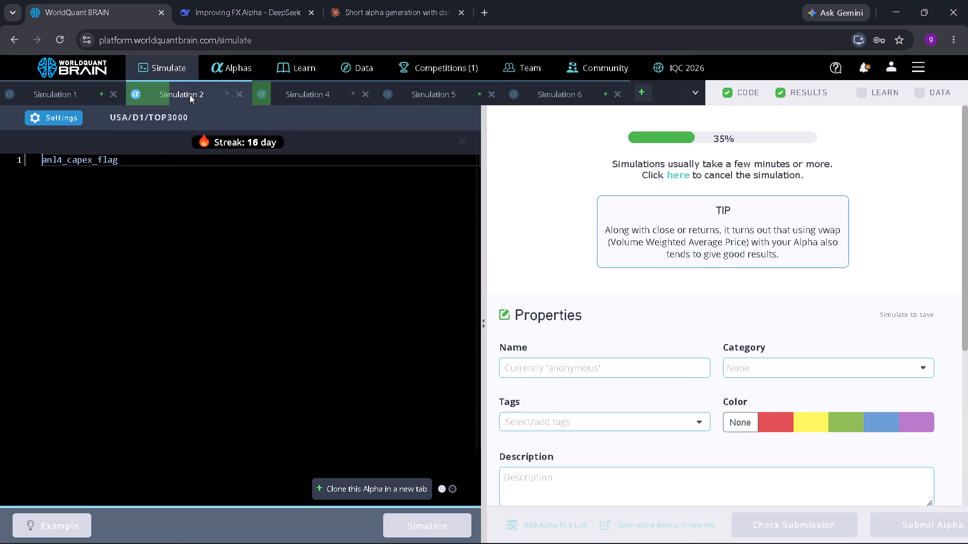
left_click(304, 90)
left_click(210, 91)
Return to the Analyst Estimate Data for Equity dataset and examine the matrix fields on pages 1 and 2 for further flag candidates.
scroll(234, 260, "right", 14)
scroll(234, 260, "right", 8)
scroll(168, 201, "right", 13)
scroll(168, 201, "right", 8)
scroll(93, 123, "right", 6)
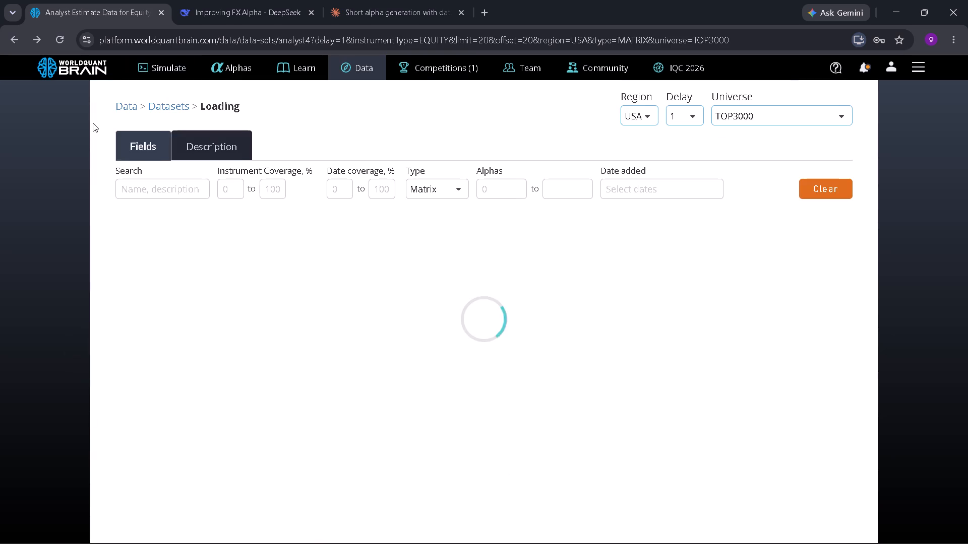
scroll(229, 225, "down", 2)
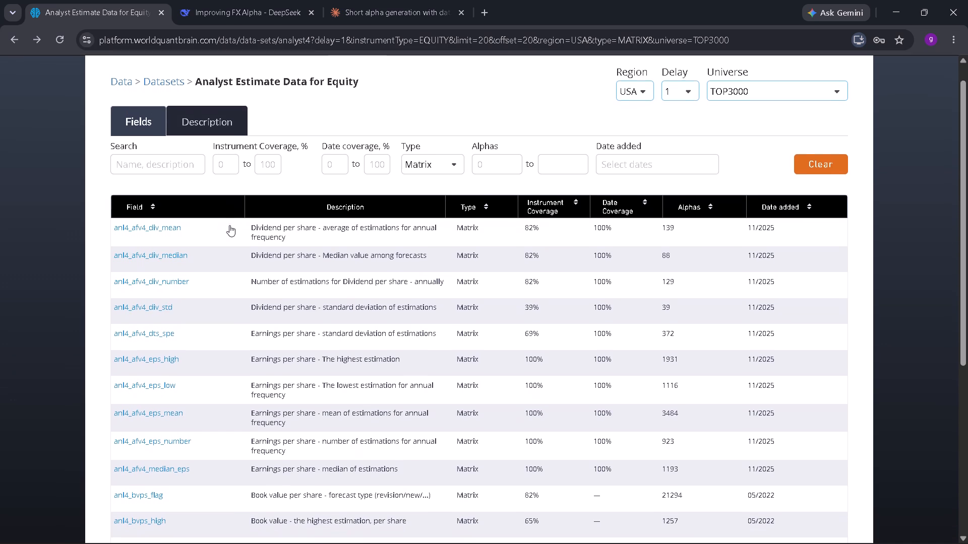
scroll(229, 225, "down", 4)
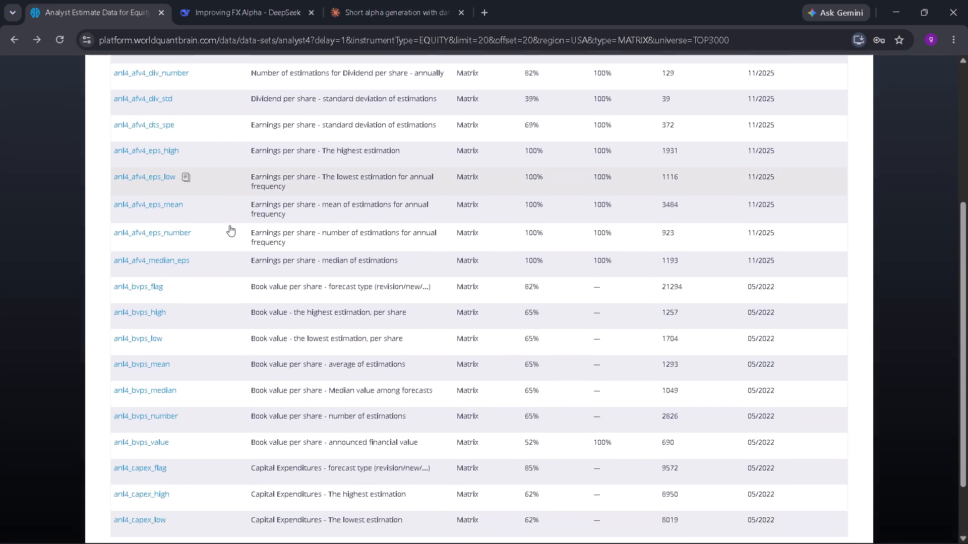
scroll(229, 225, "down", 3)
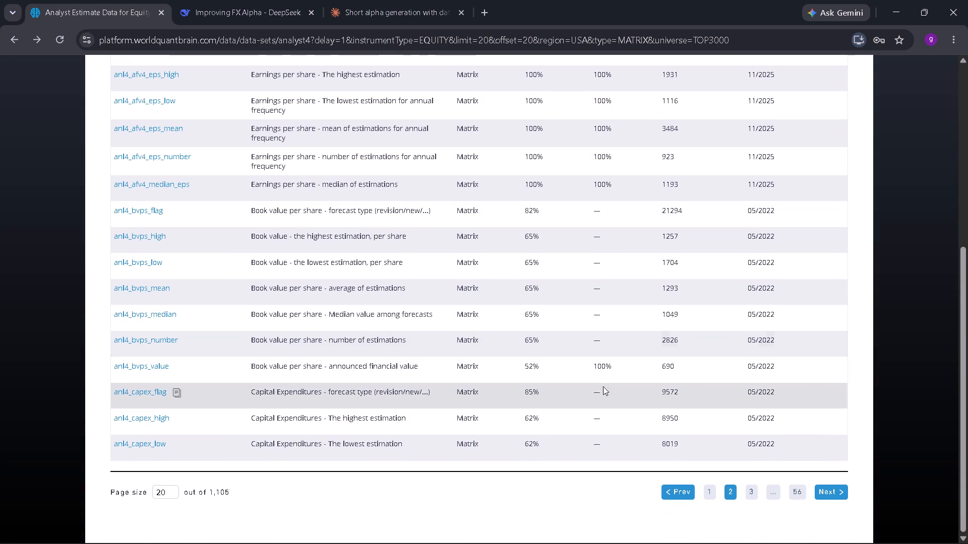
left_click(709, 491)
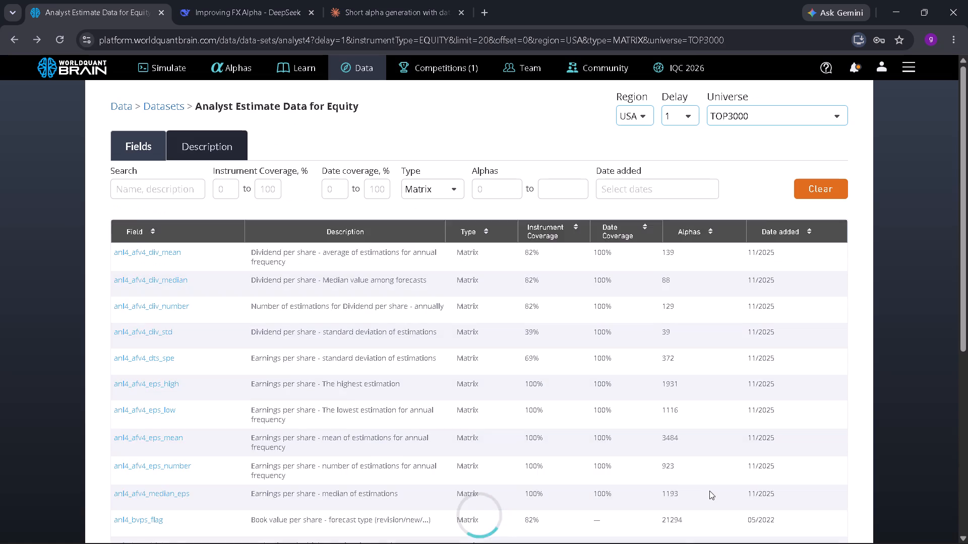
scroll(462, 389, "down", 4)
scroll(462, 389, "up", 1)
scroll(462, 389, "down", 1)
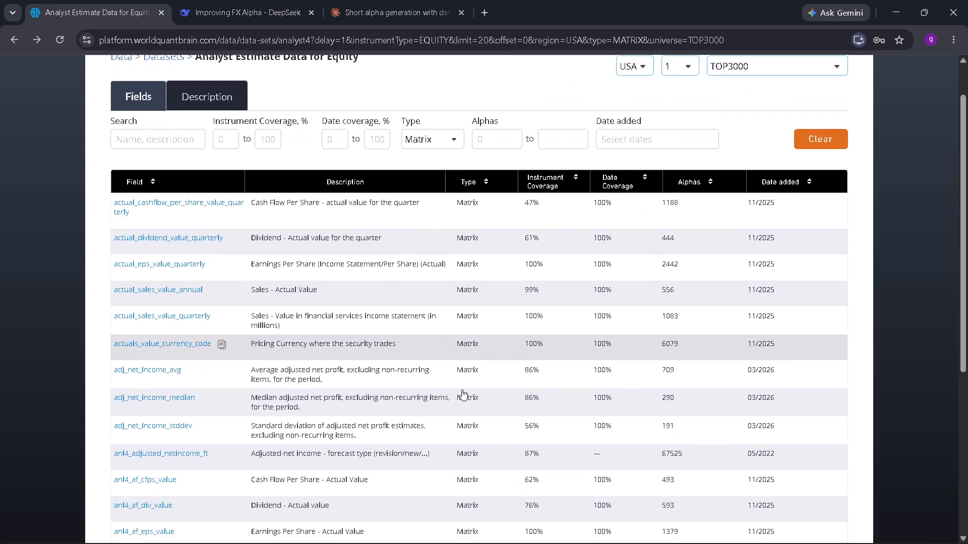
scroll(462, 389, "down", 8)
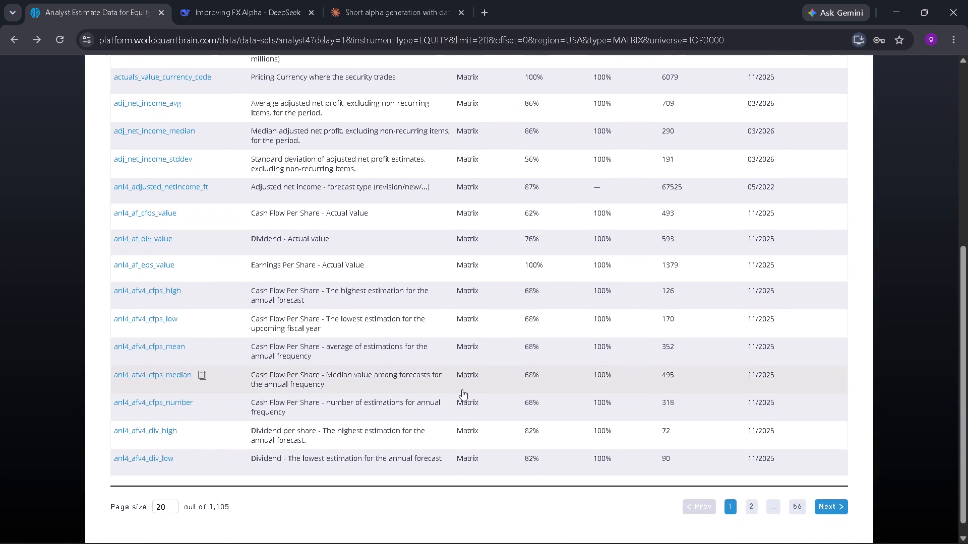
scroll(462, 389, "down", 1)
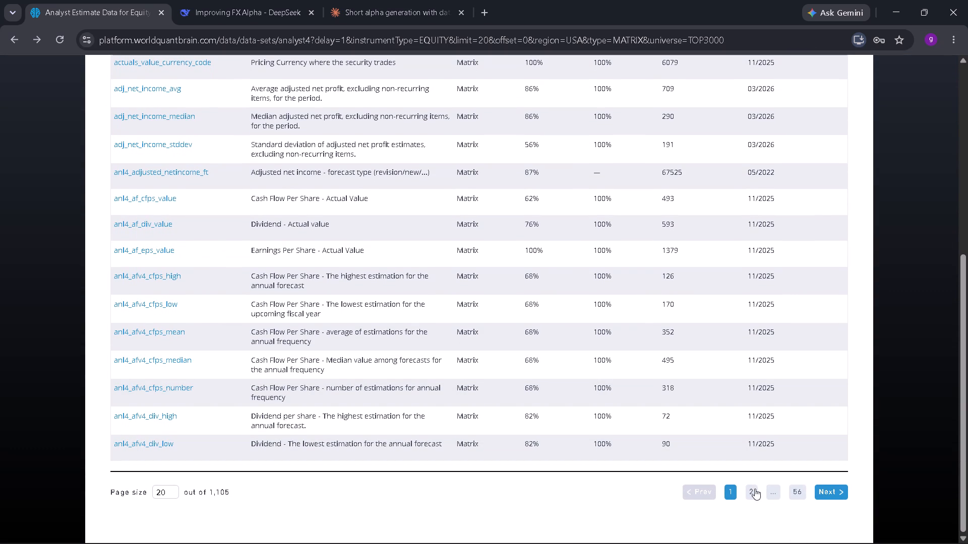
left_click(751, 491)
scroll(704, 468, "down", 2)
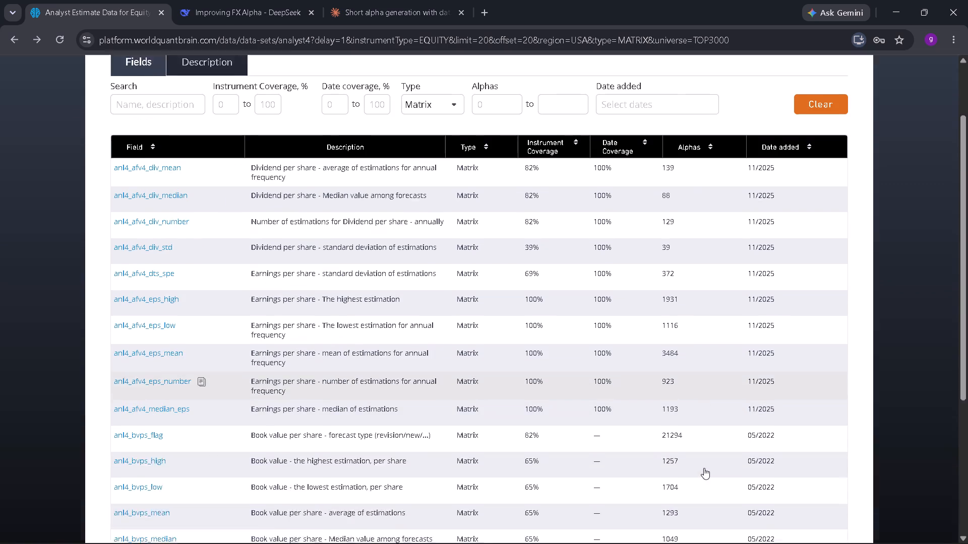
scroll(704, 468, "down", 3)
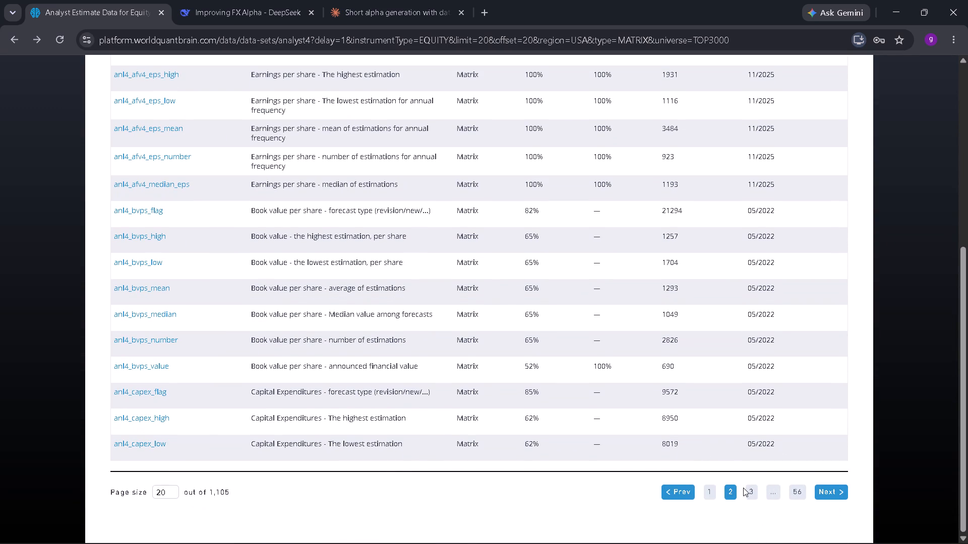
Copy the anl4_cff_flag field name from page 3 of the dataset's field list.
left_click(748, 490)
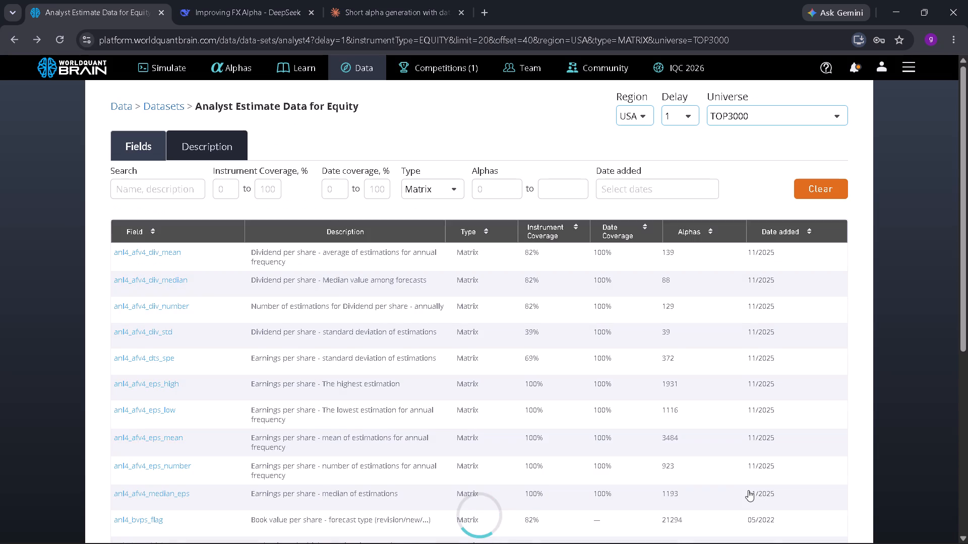
scroll(588, 421, "down", 3)
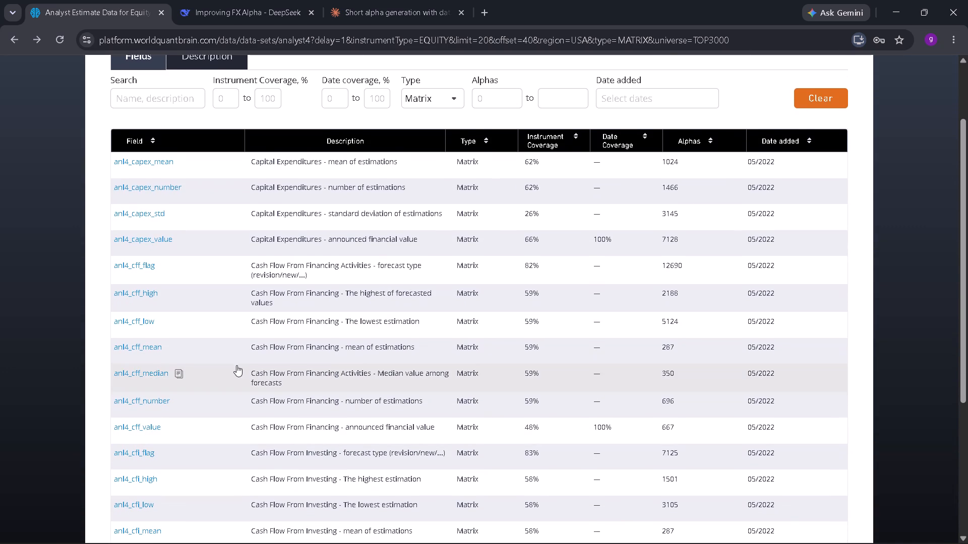
left_click(167, 266)
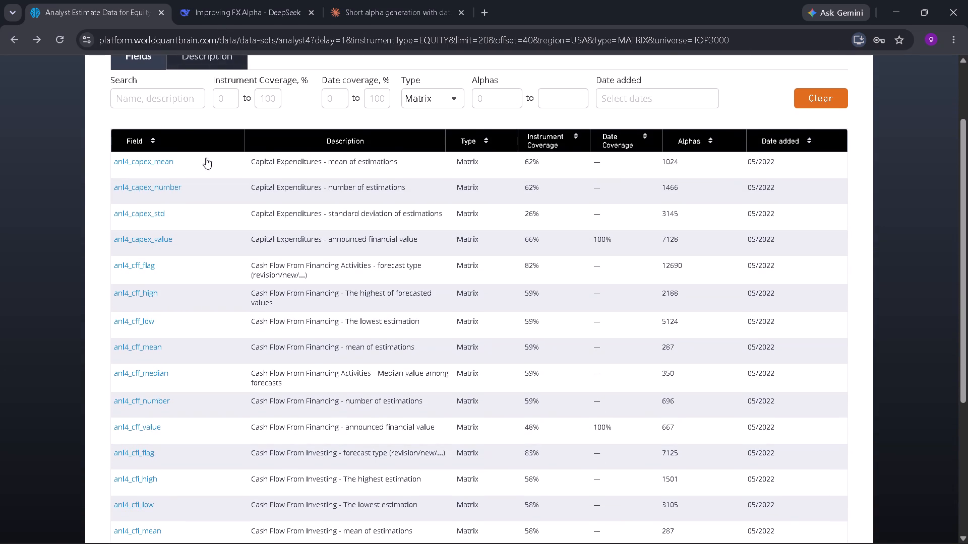
Return to Simulation 2, show the anl4_capex_flag alpha's test period results, and expand its failed IS tests.
scroll(206, 158, "up", 3)
left_click(180, 70)
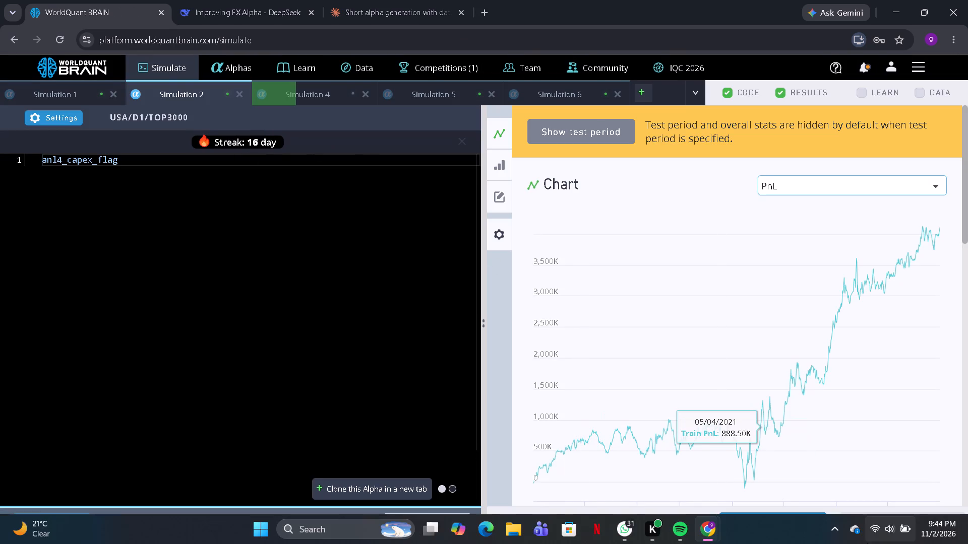
left_click(773, 521)
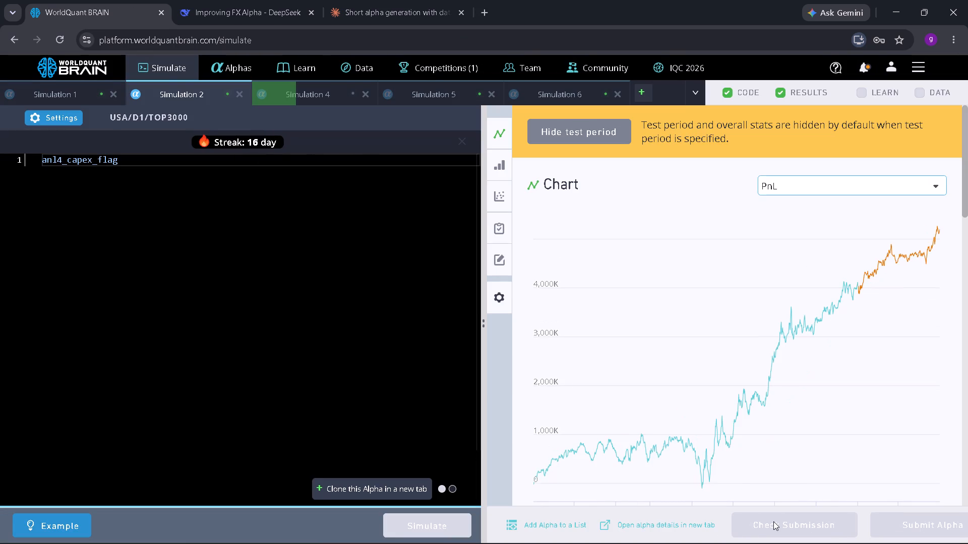
scroll(726, 437, "down", 6)
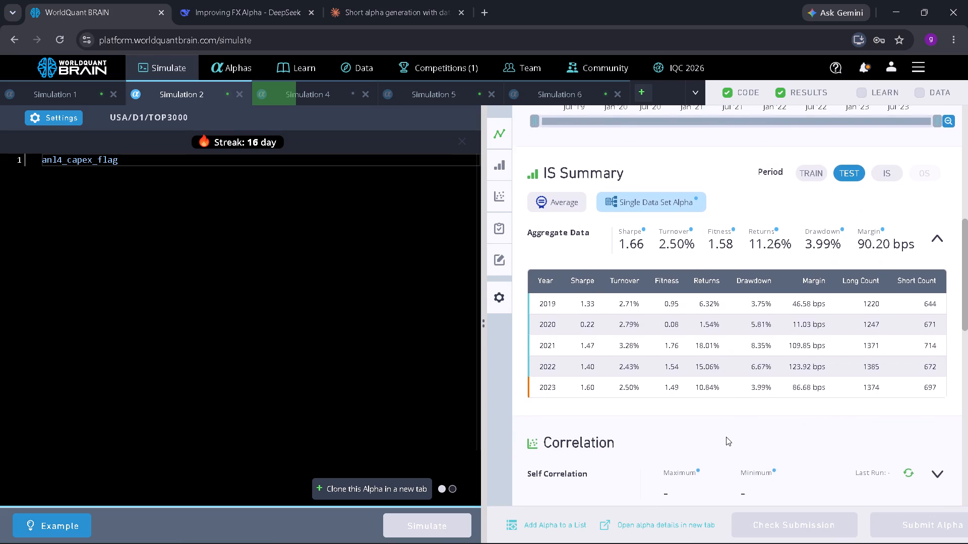
scroll(726, 437, "down", 2)
left_click(703, 459)
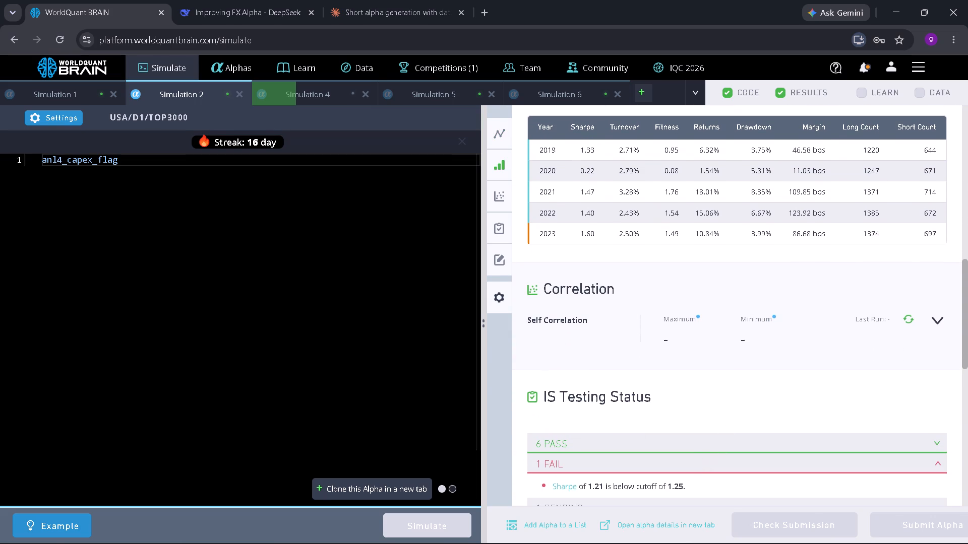
Set the neutralization in the Simulation 2 settings to Industry and simulate the anl4_capex_flag alpha again.
left_click(63, 120)
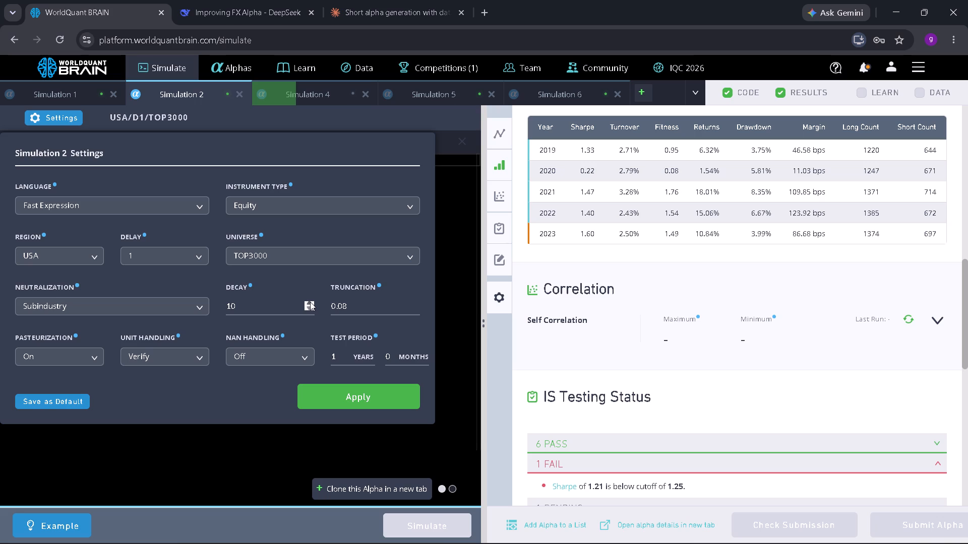
left_click(185, 301)
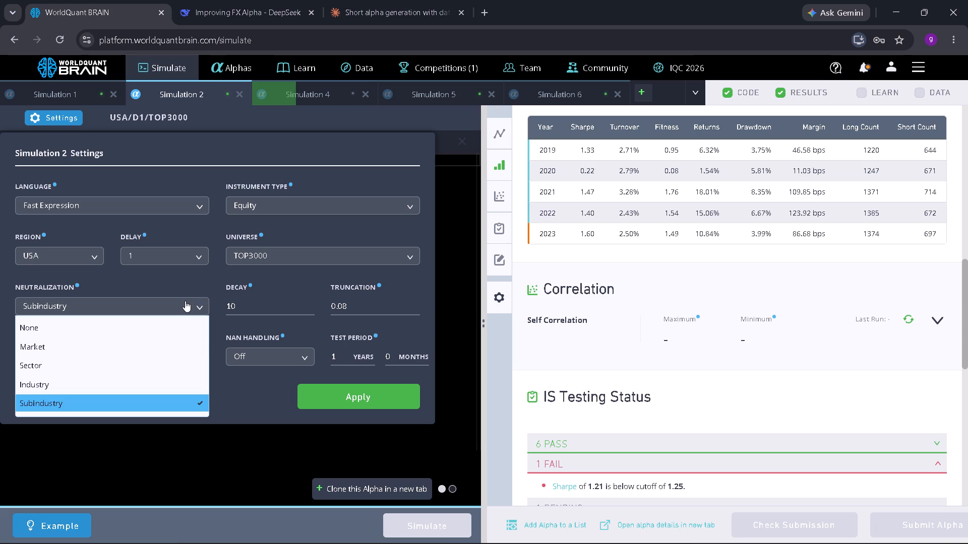
left_click(98, 382)
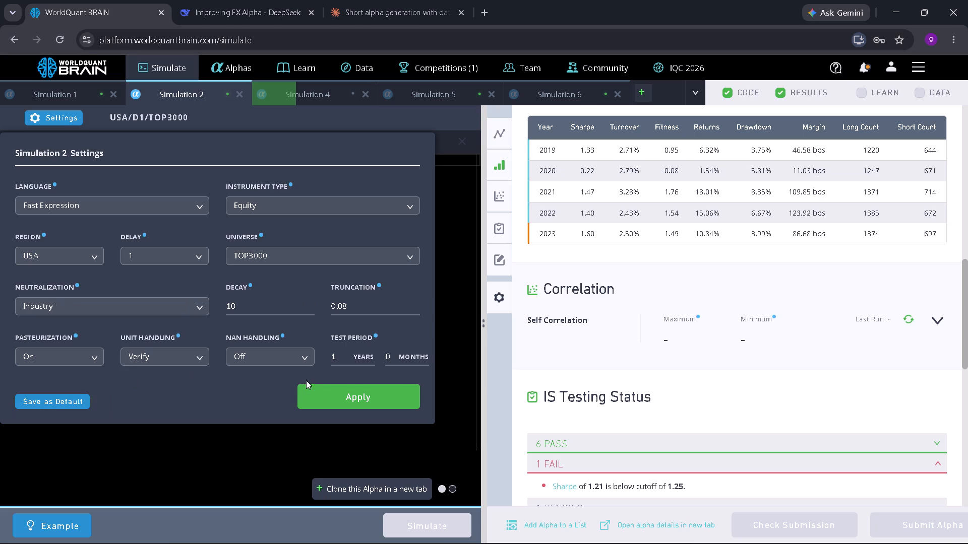
left_click(322, 394)
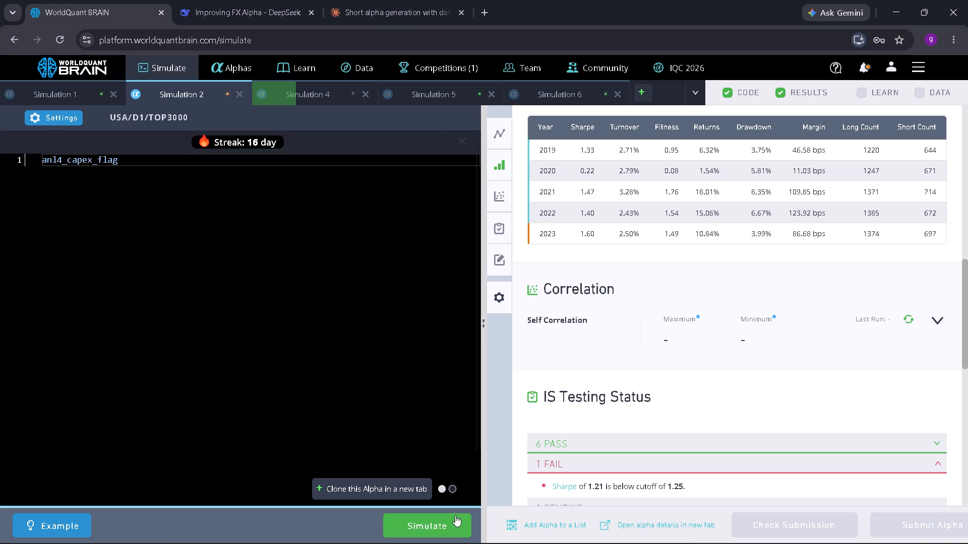
left_click(453, 519)
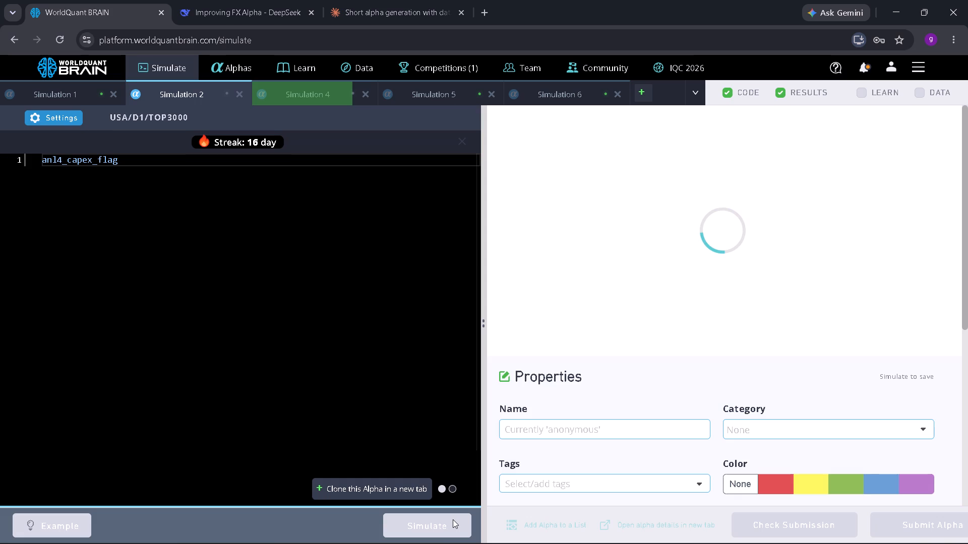
Replace the whole expression in Simulation 5 with the copied field name anl4_cff_flag.
left_click(406, 94)
left_click(324, 229)
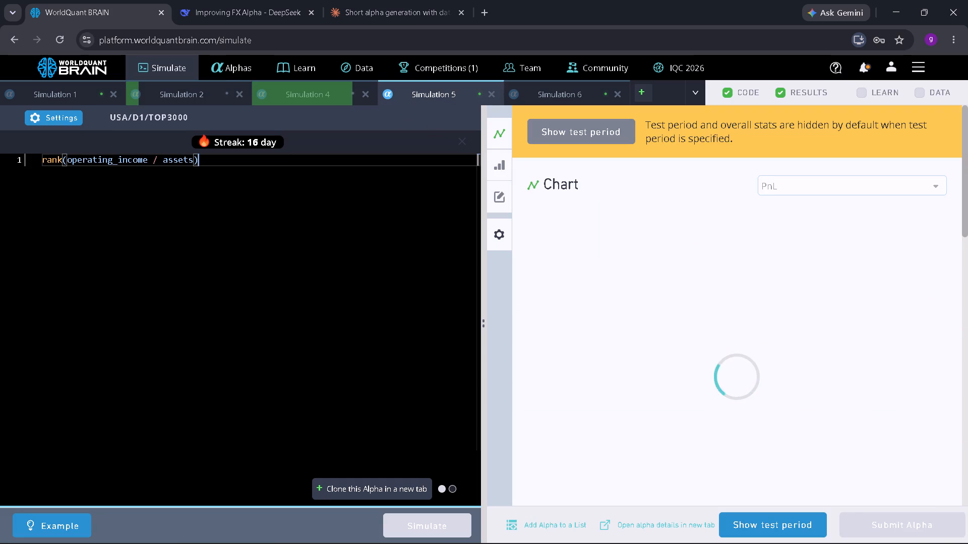
key("ctrl+a")
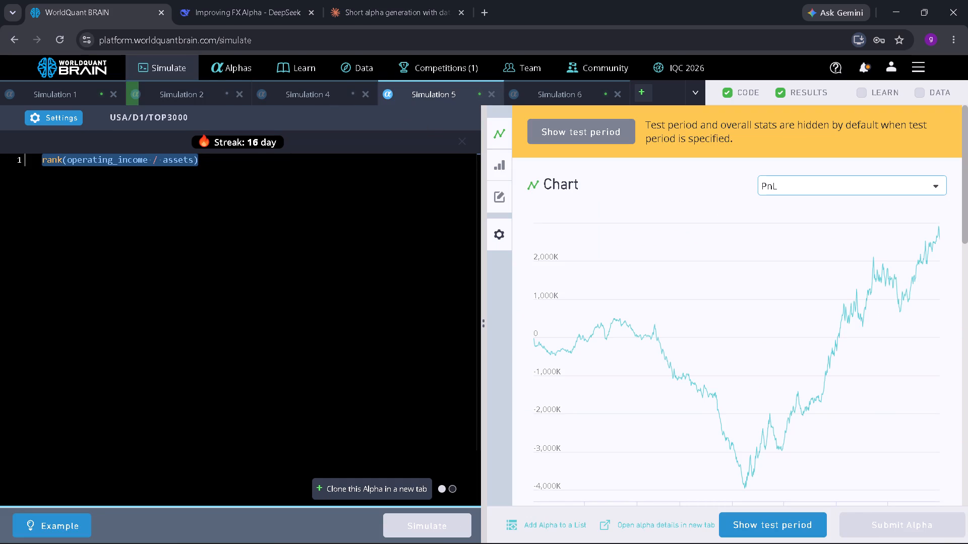
key("ctrl+v")
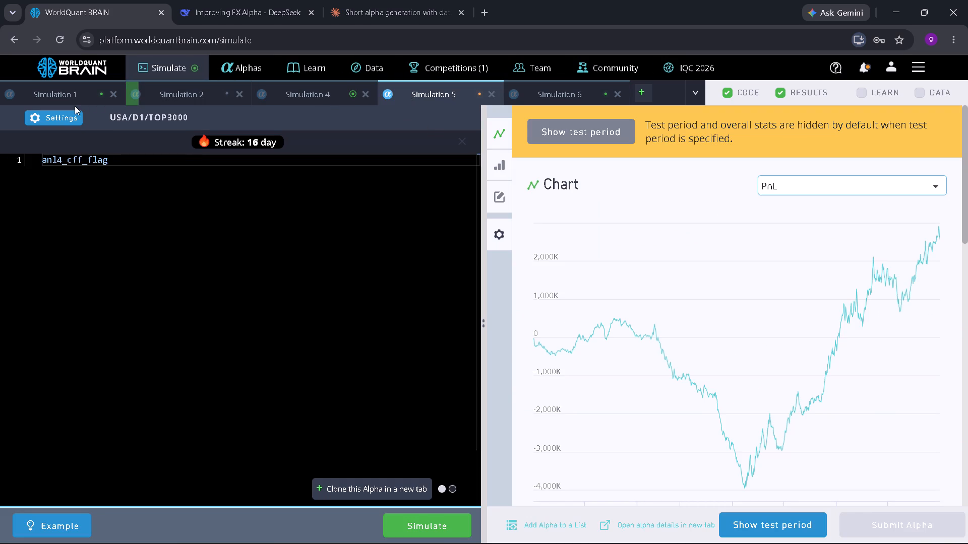
Set Simulation 5's neutralization to Sector and its decay to 2, and simulate the anl4_cff_flag alpha.
left_click(75, 115)
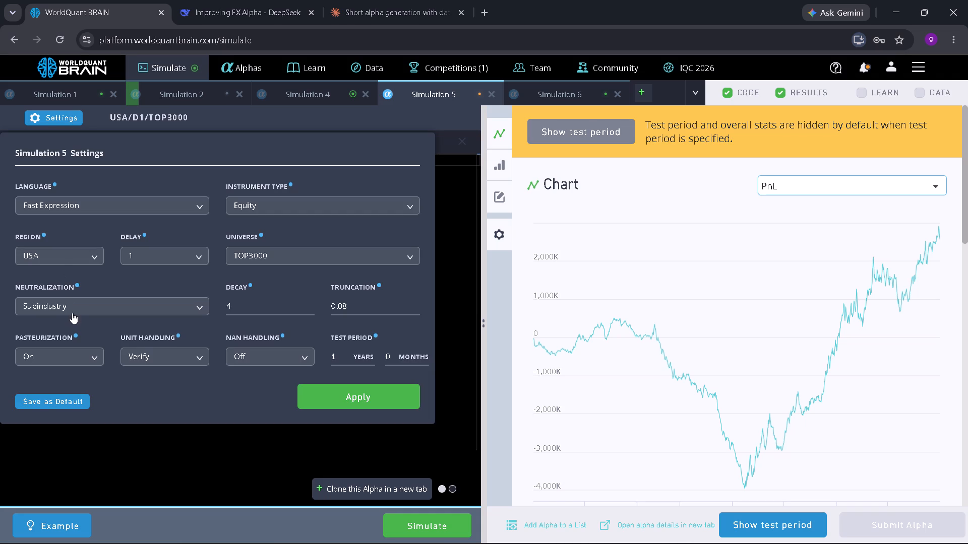
left_click(72, 313)
left_click(62, 359)
triple_click(309, 309)
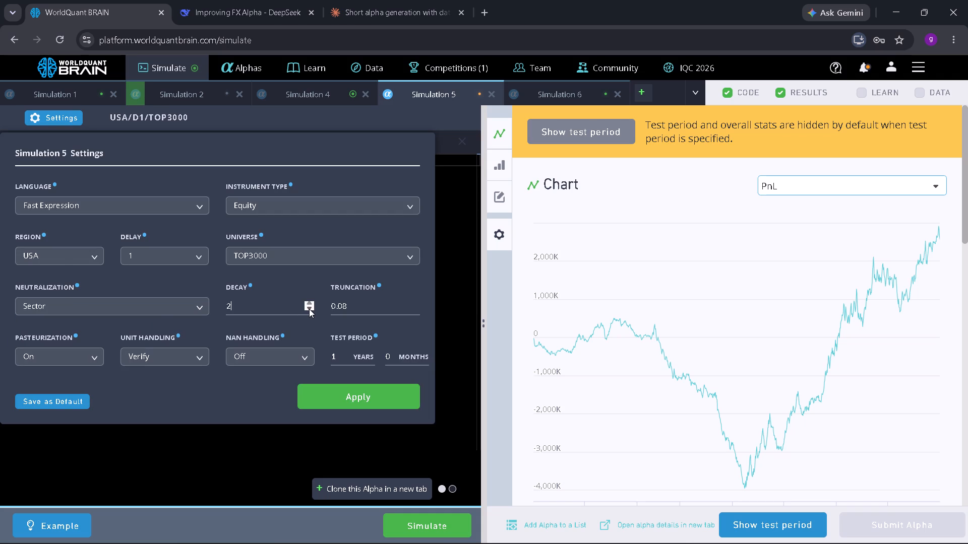
left_click(355, 395)
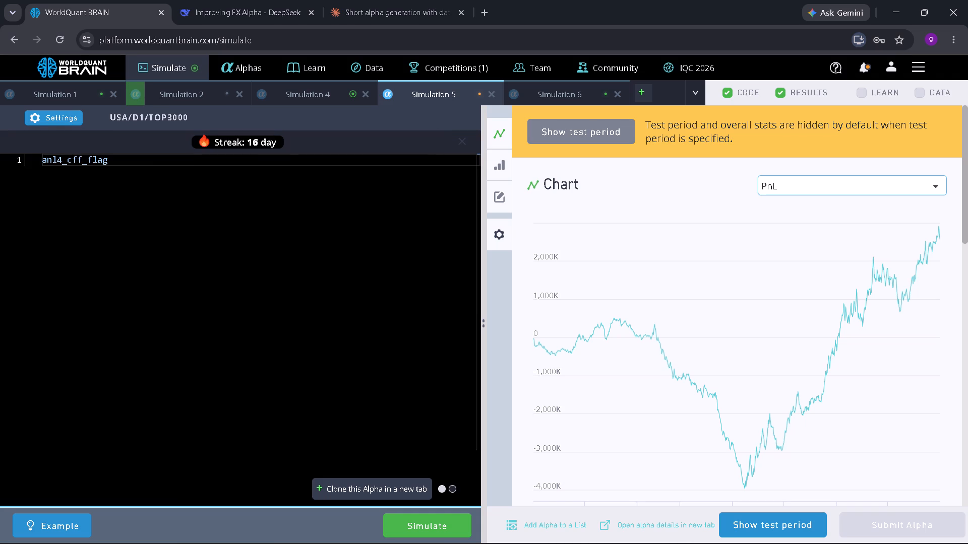
left_click(432, 530)
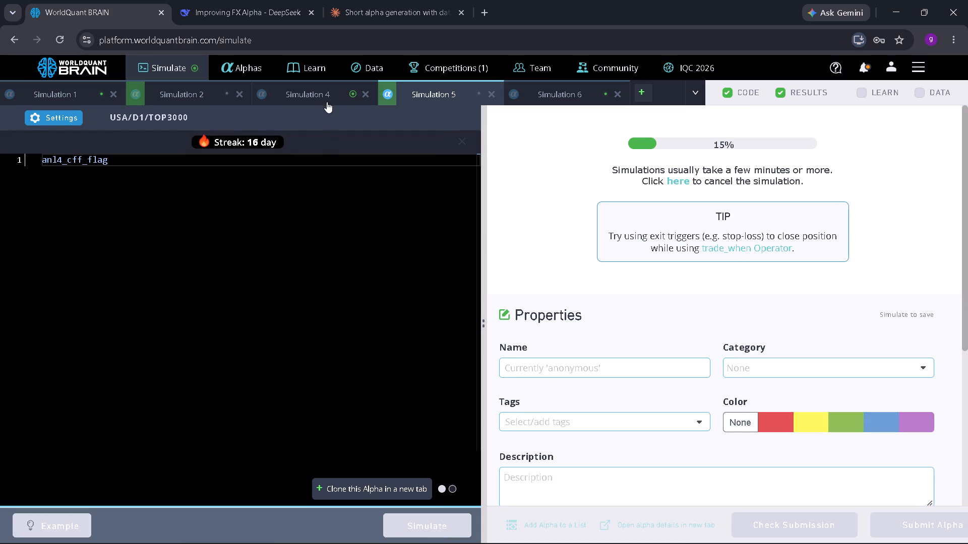
Switch to Simulation 4, show the anl4_bvps_flag alpha's test period results, and expand its failed IS tests.
left_click(328, 96)
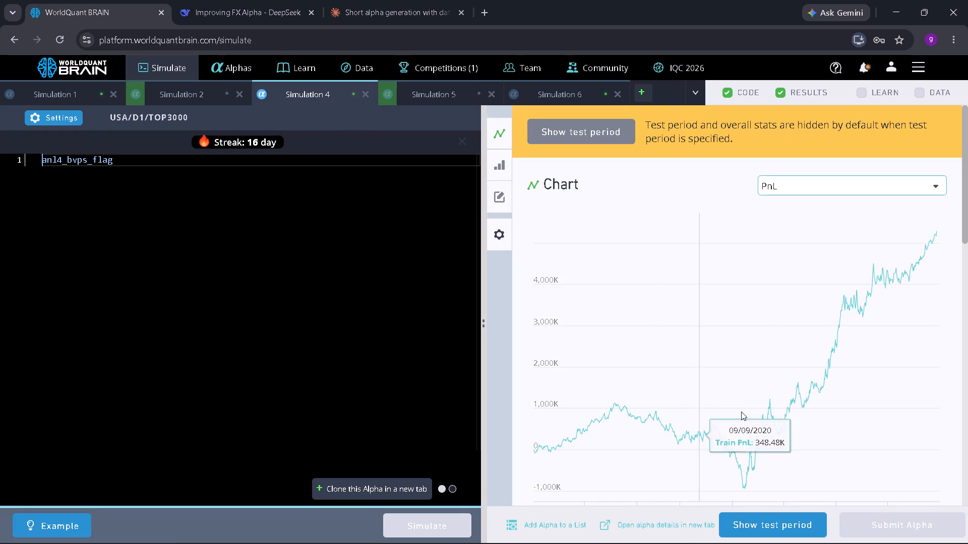
left_click(797, 534)
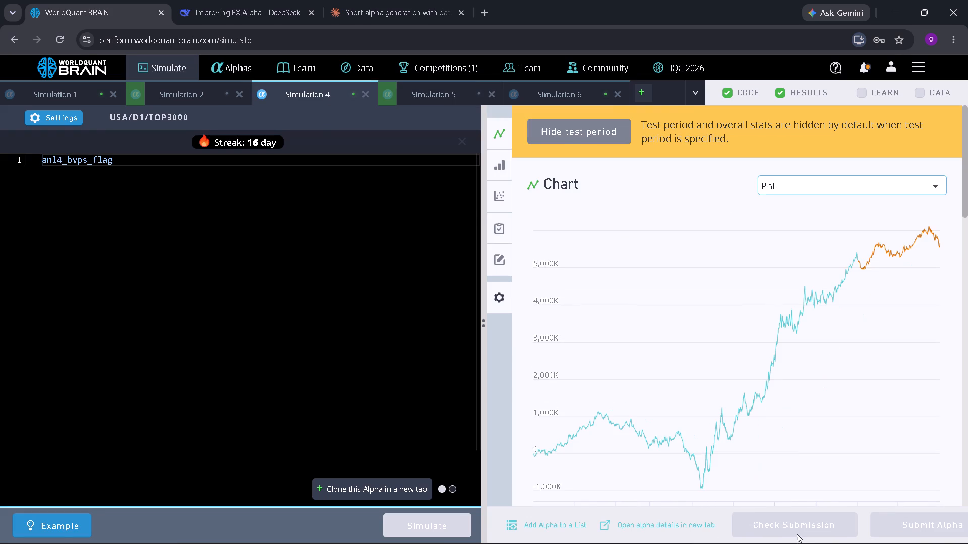
scroll(795, 472, "down", 7)
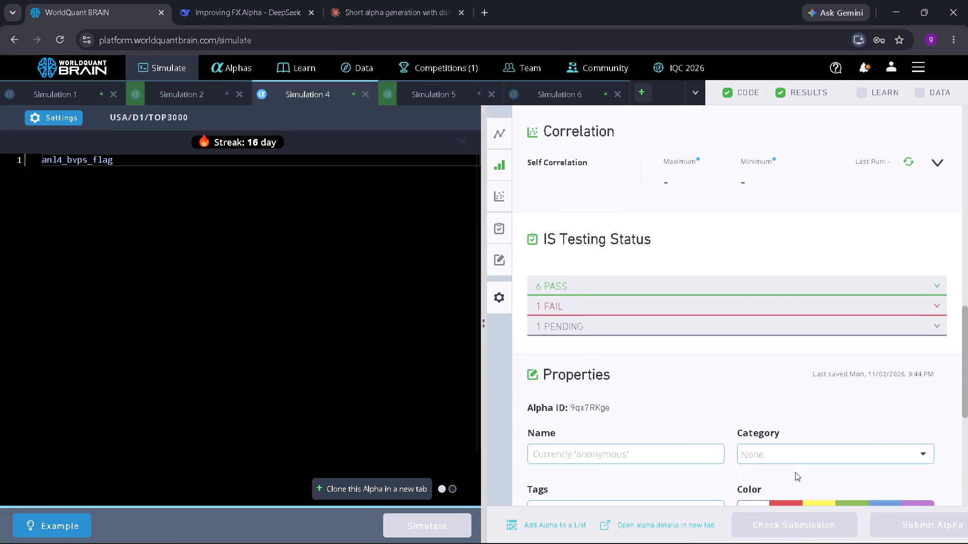
left_click(745, 293)
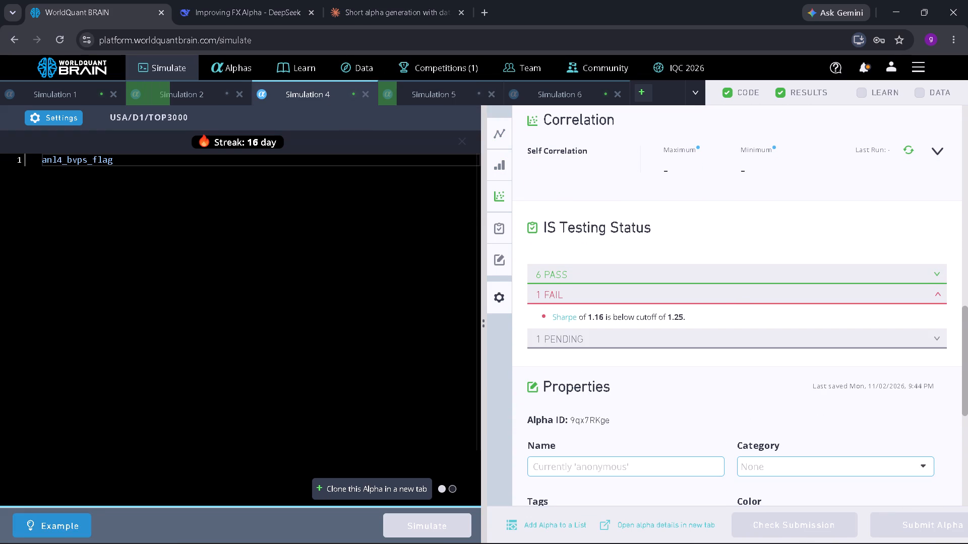
Raise the decay in the Simulation 4 settings for the anl4_bvps_flag alpha and apply the change.
left_click(66, 119)
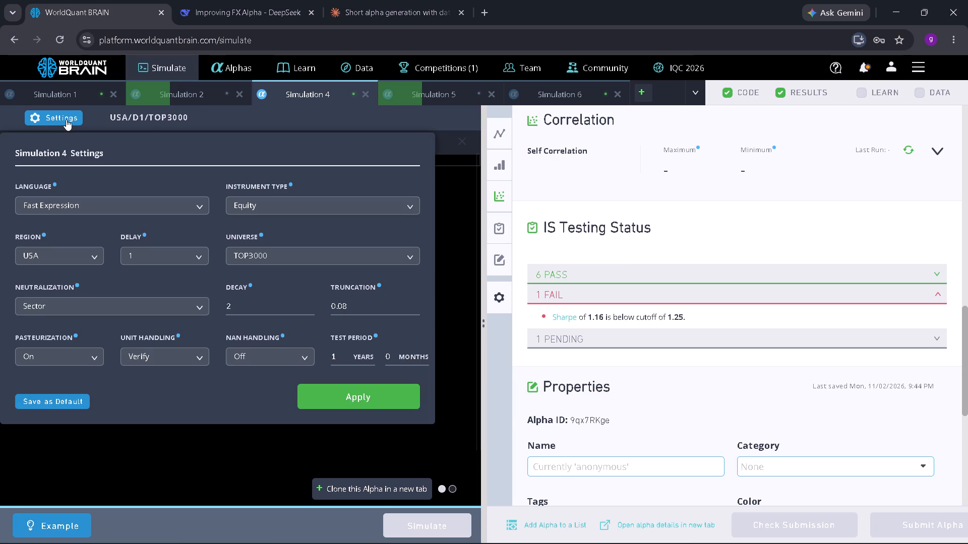
double_click(307, 302)
left_click(350, 389)
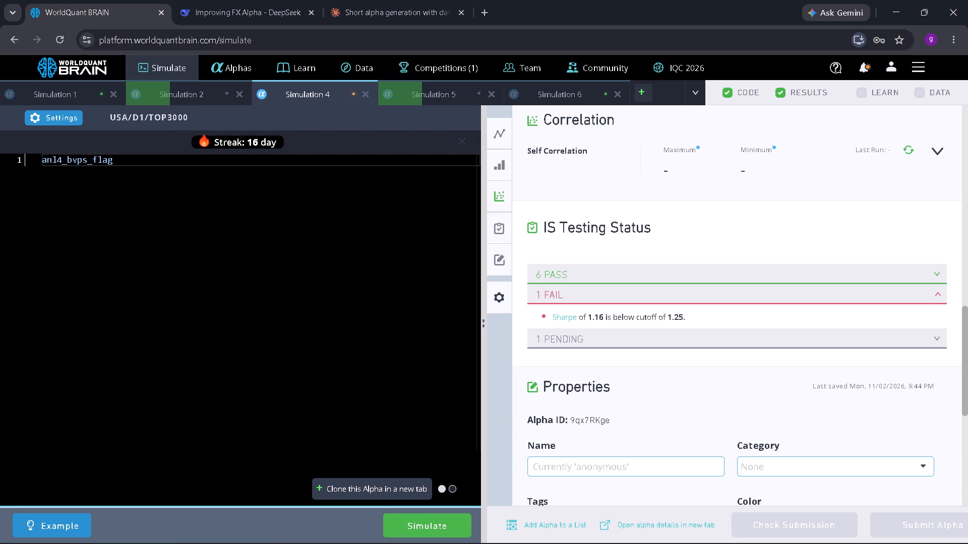
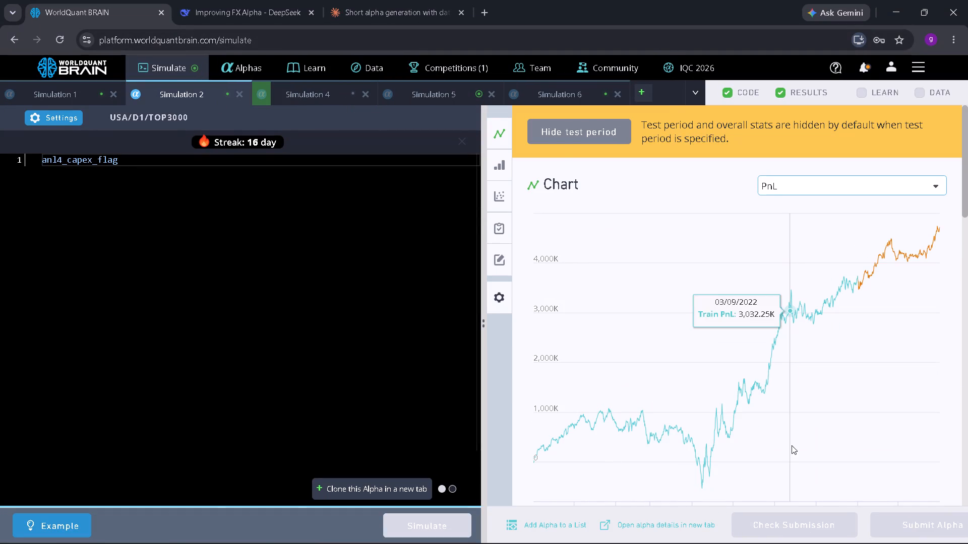
Review the anl4_capex_flag alpha's IS summary in Simulation 2 and expand its failed IS tests.
scroll(792, 445, "down", 7)
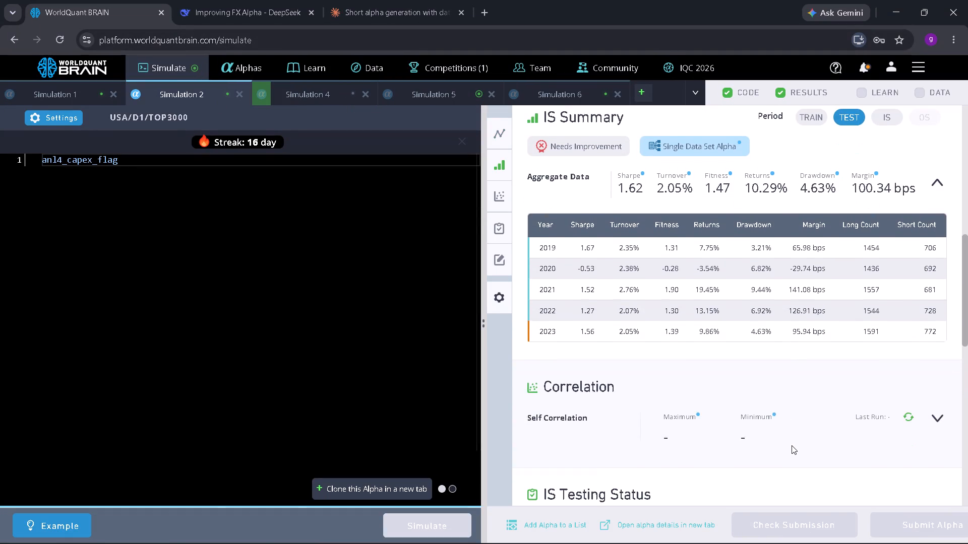
scroll(792, 445, "down", 4)
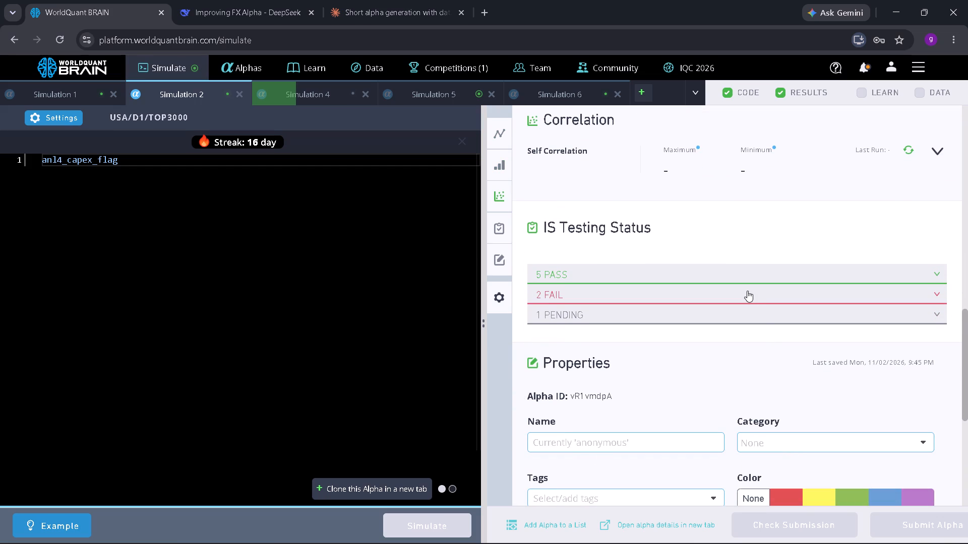
left_click(747, 291)
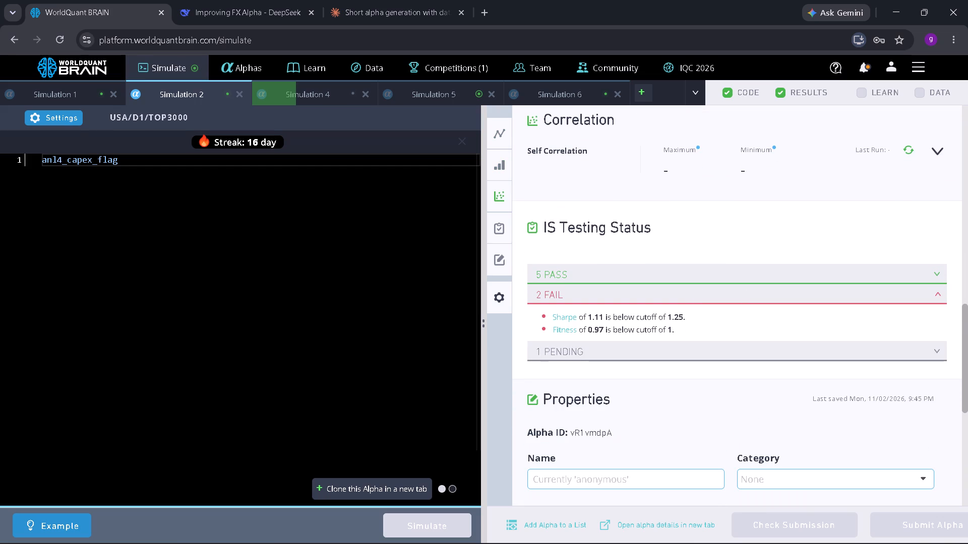
Set Simulation 2's neutralization to Subindustry, truncation to 0.05 and decay to 2, and simulate the anl4_capex_flag alpha.
left_click(75, 117)
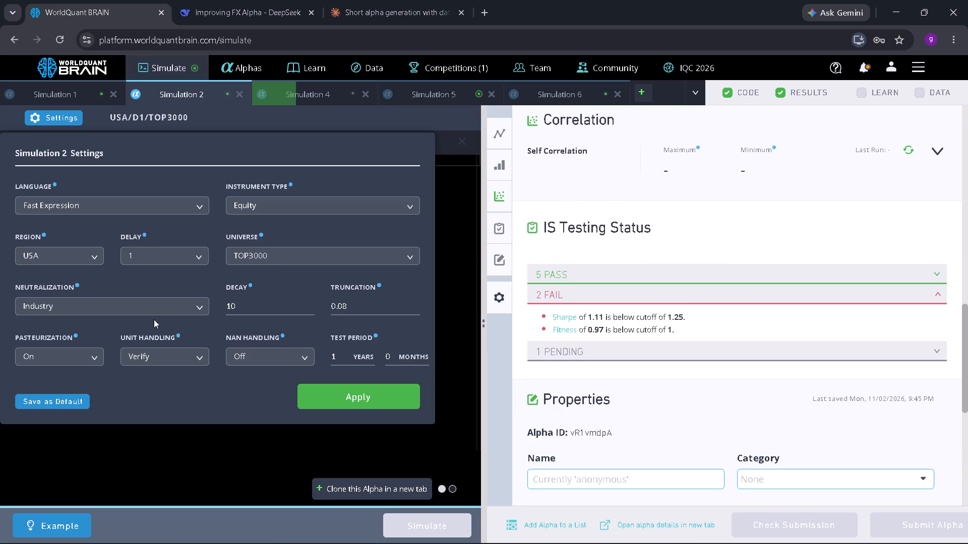
left_click(155, 304)
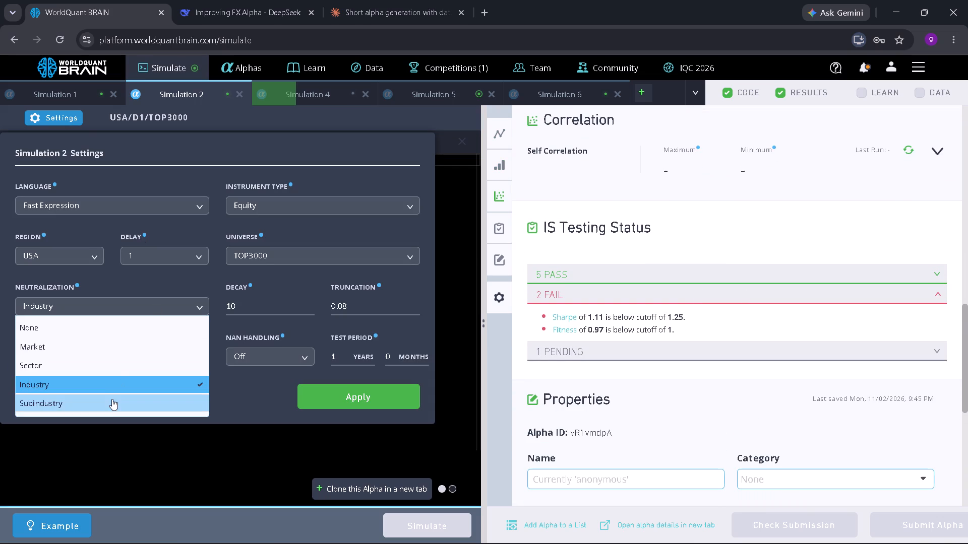
left_click(111, 400)
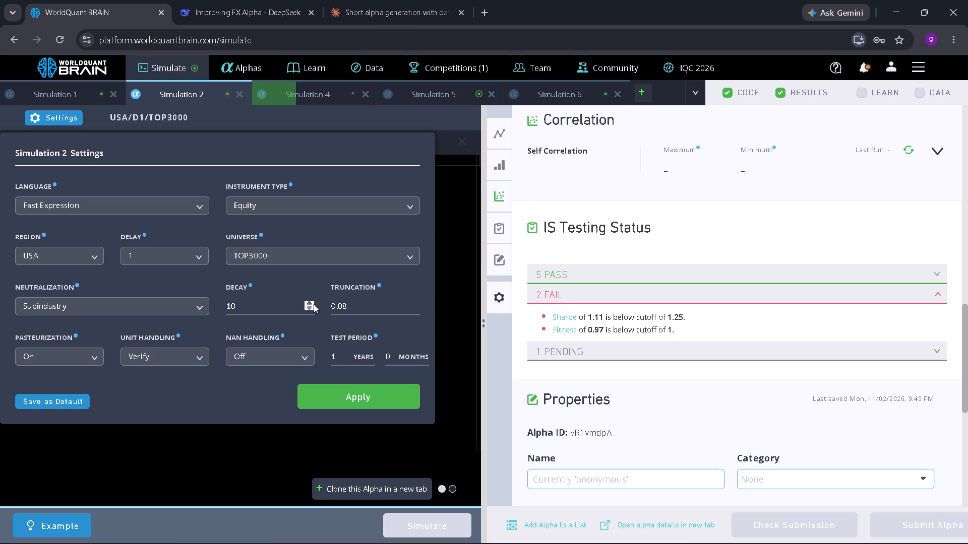
double_click(415, 308)
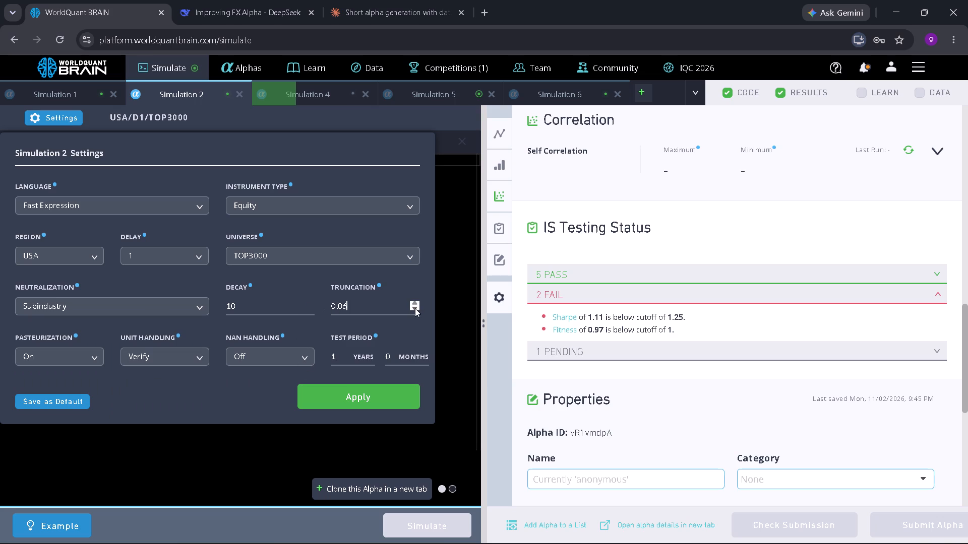
left_click(415, 308)
triple_click(309, 308)
triple_click(309, 308)
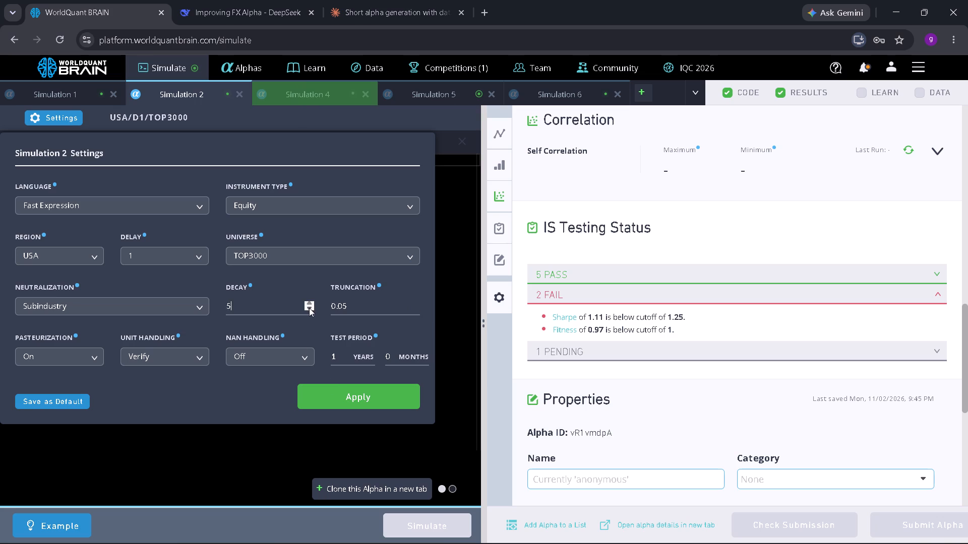
left_click(309, 308)
left_click(309, 308)
left_click(346, 405)
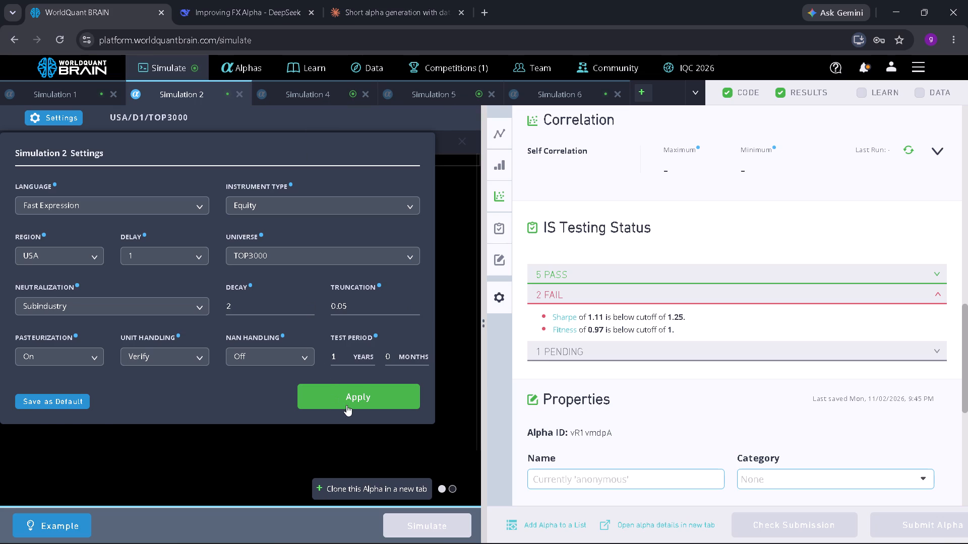
left_click(427, 517)
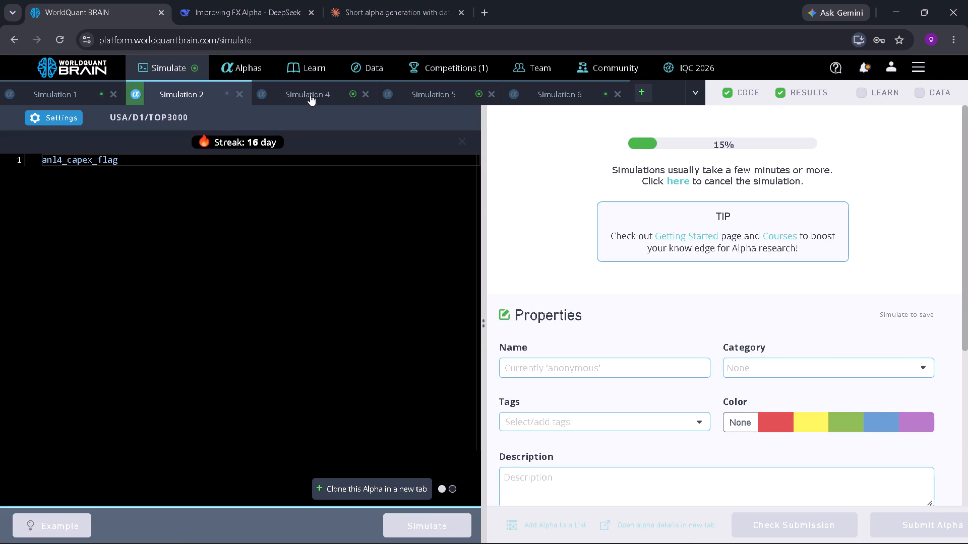
Switch to Simulation 4, show the anl4_bvps_flag alpha's test period results, and expand its IS testing status details.
left_click(310, 91)
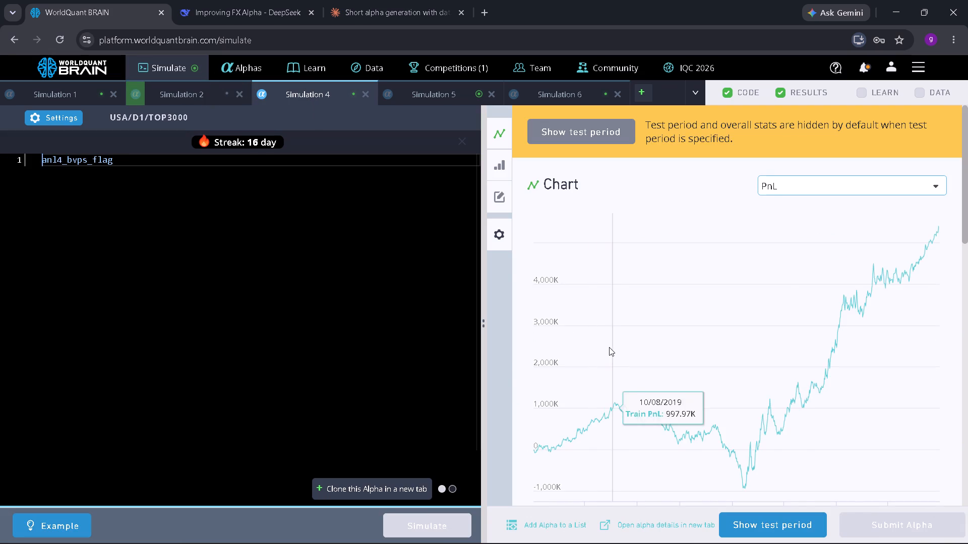
left_click(798, 523)
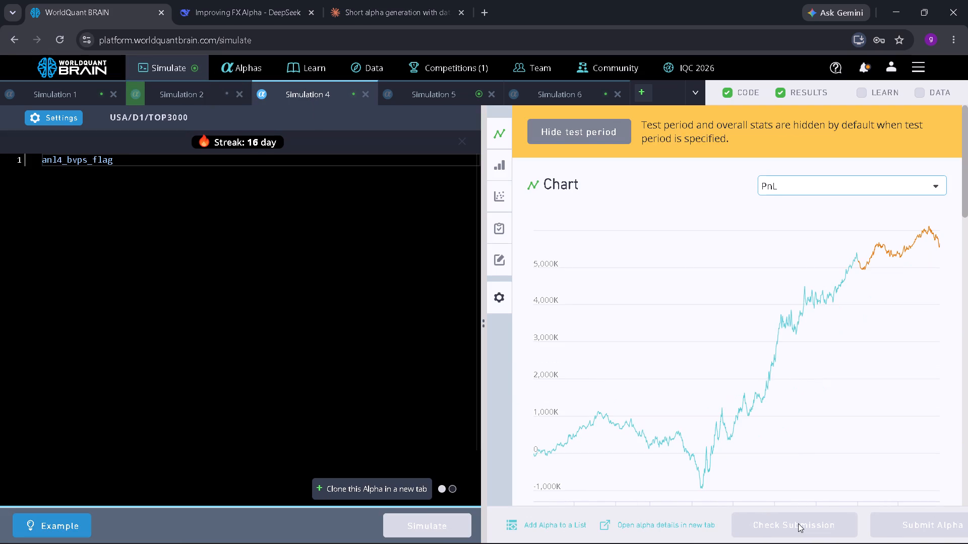
scroll(791, 446, "down", 9)
left_click(720, 301)
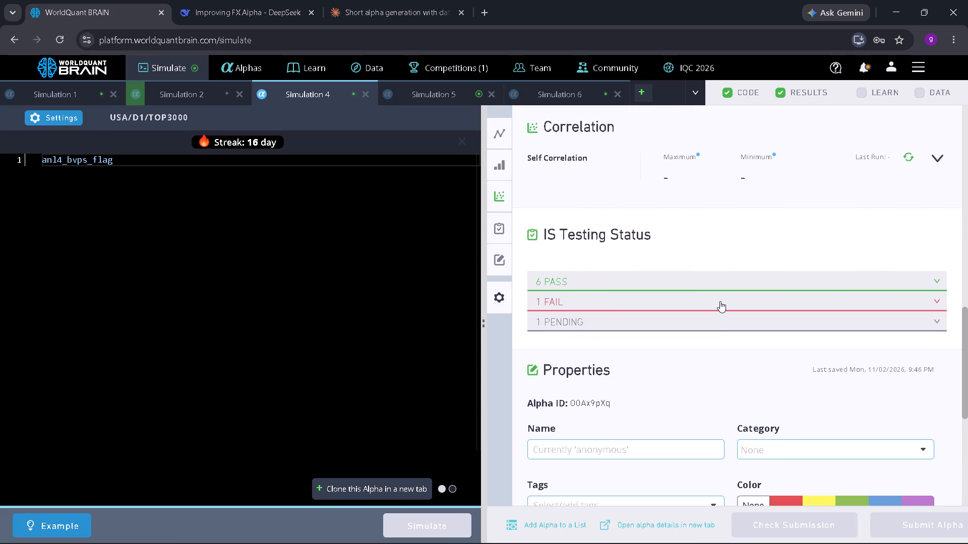
Lower the decay in Simulation 4's settings, apply the change and simulate the anl4_bvps_flag alpha again.
left_click(46, 114)
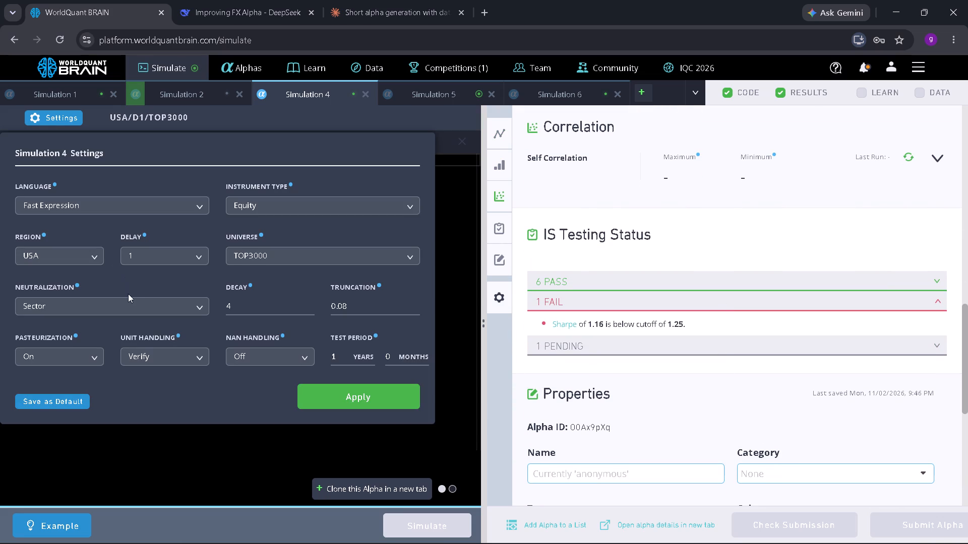
double_click(308, 308)
left_click(308, 308)
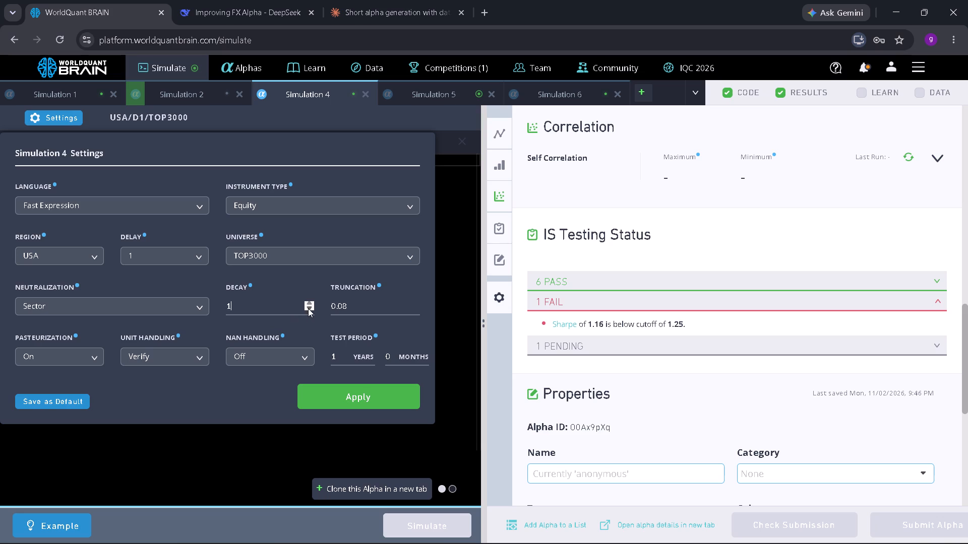
left_click(308, 308)
left_click(357, 396)
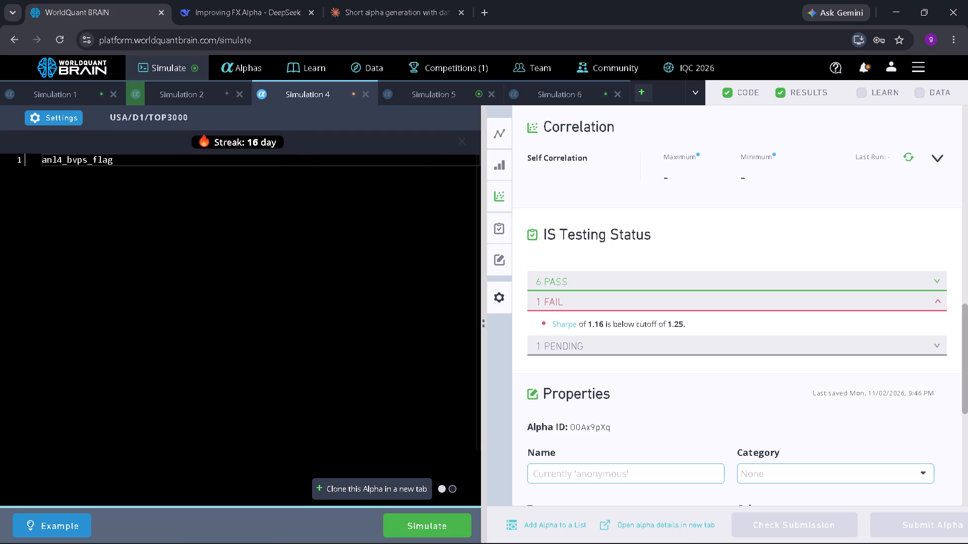
left_click(434, 527)
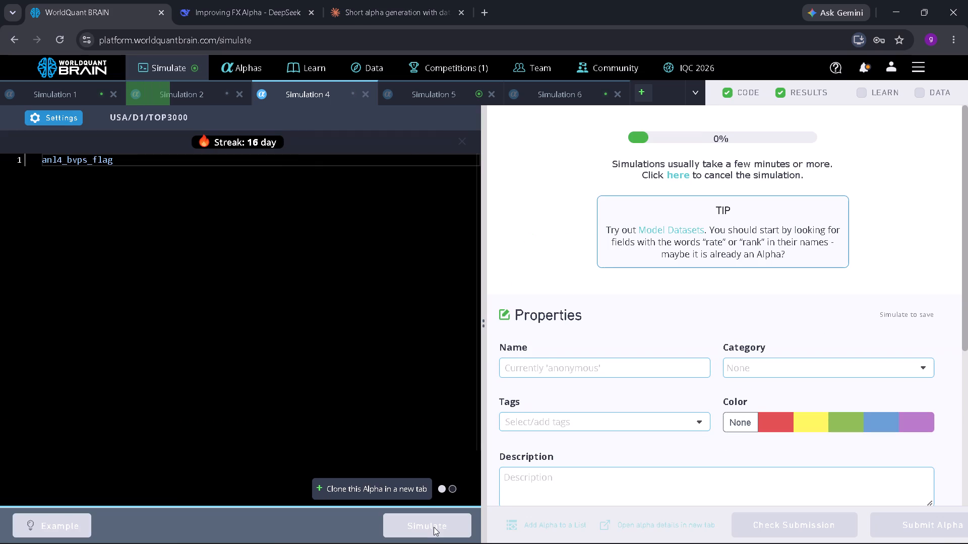
Switch to Simulation 5, show the anl4_cff_flag alpha's test period results, and run its submission check.
left_click(422, 99)
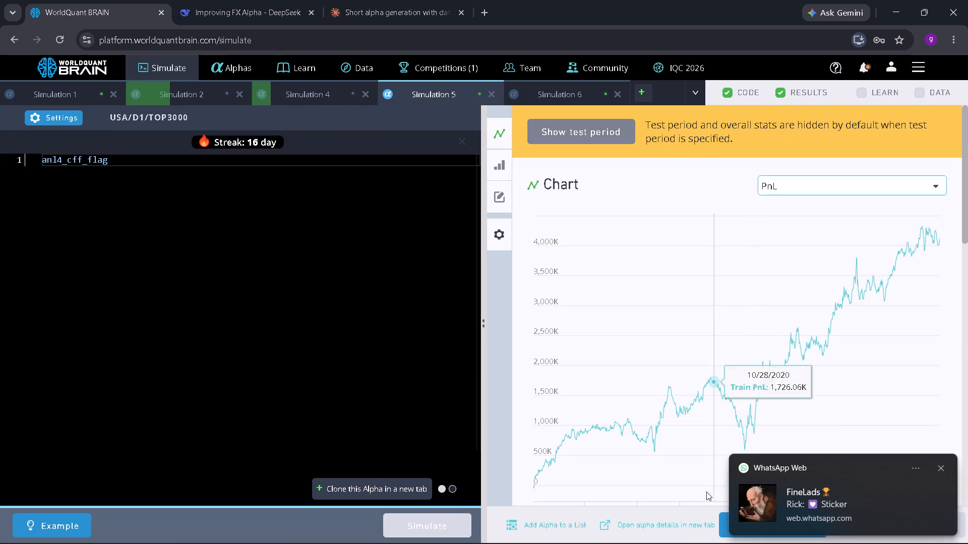
left_click(697, 515)
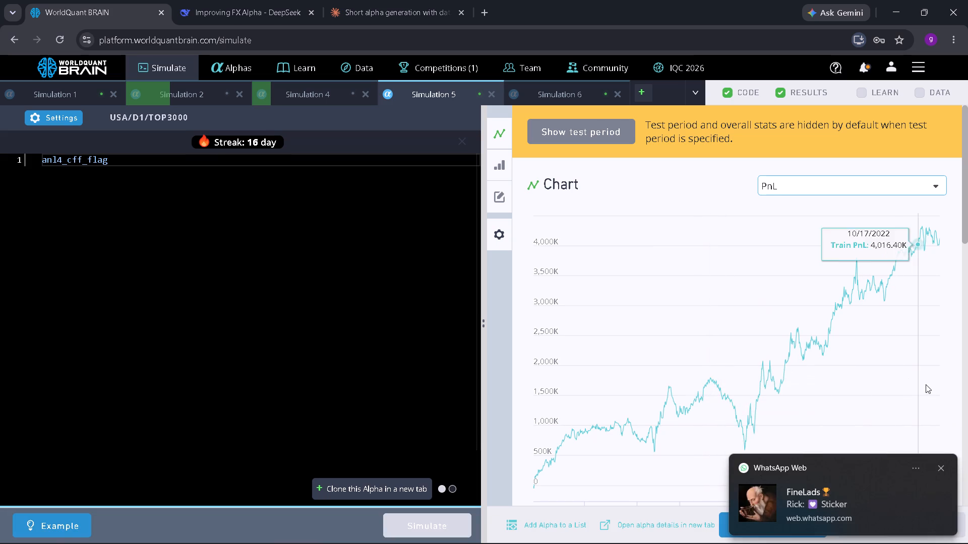
left_click(942, 465)
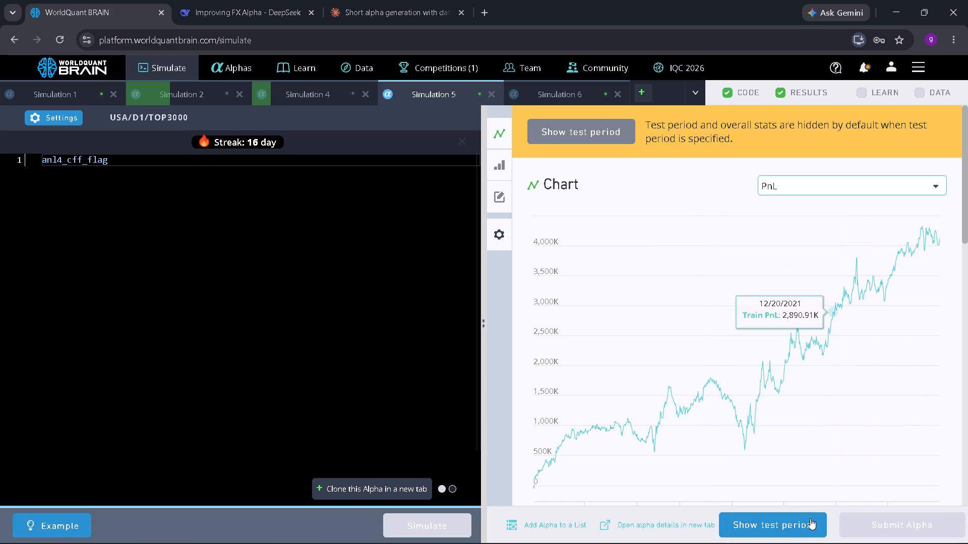
left_click(803, 523)
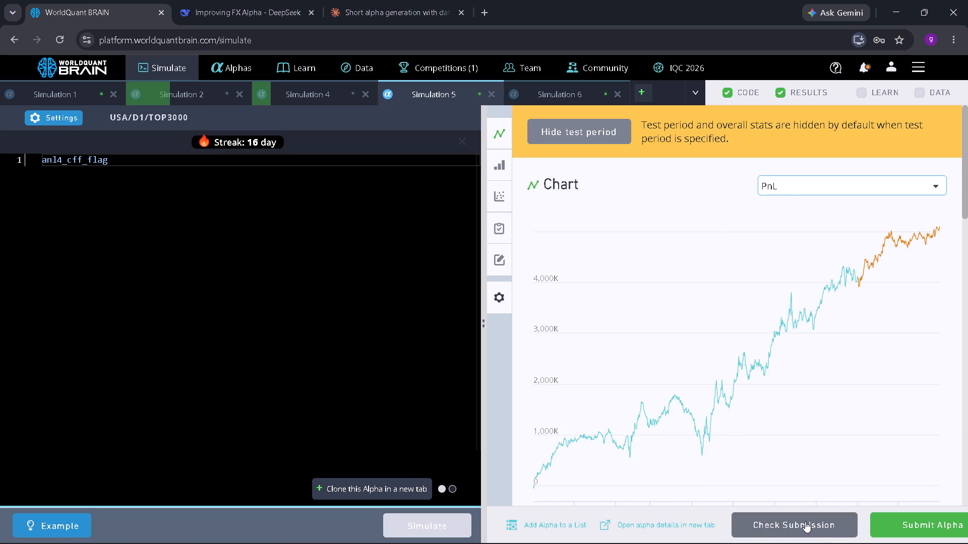
left_click(805, 521)
Review the anl4_cff_flag alpha's PnL chart and yearly IS summary, and expand its passed IS tests.
scroll(764, 346, "up", 4)
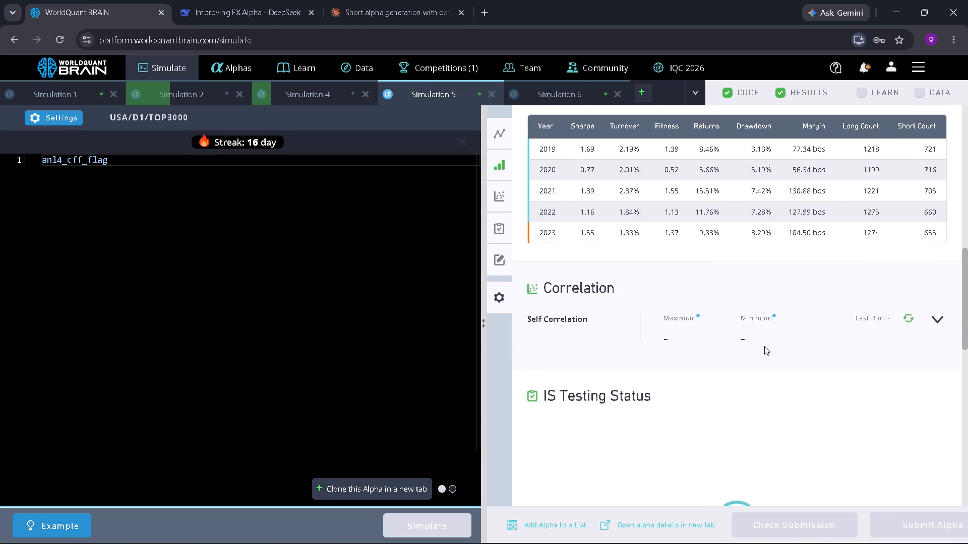
scroll(764, 346, "up", 3)
scroll(764, 346, "down", 8)
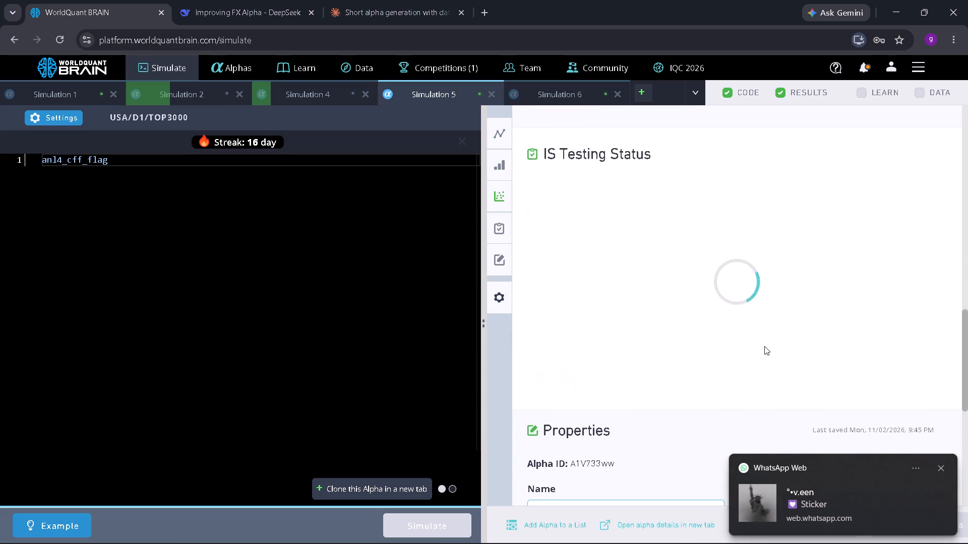
scroll(764, 346, "up", 2)
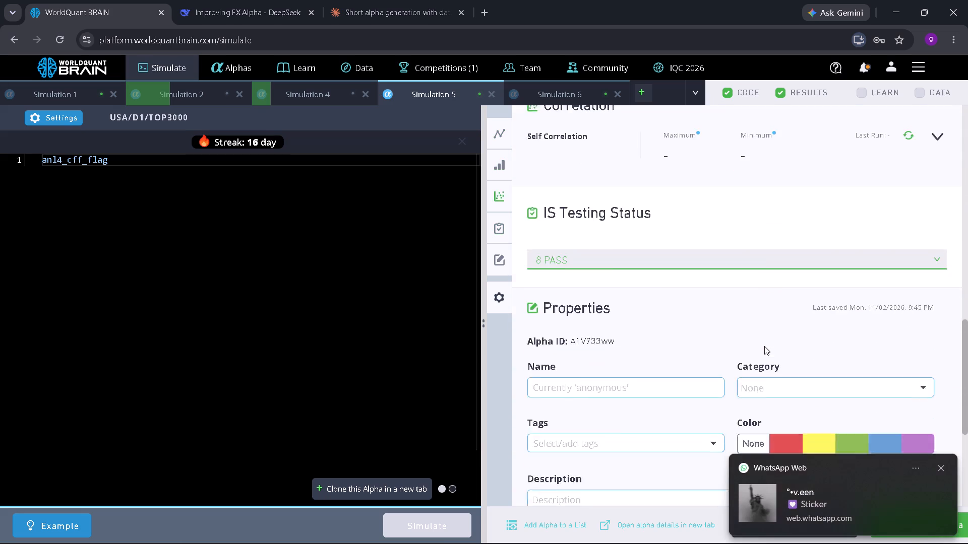
scroll(764, 346, "up", 7)
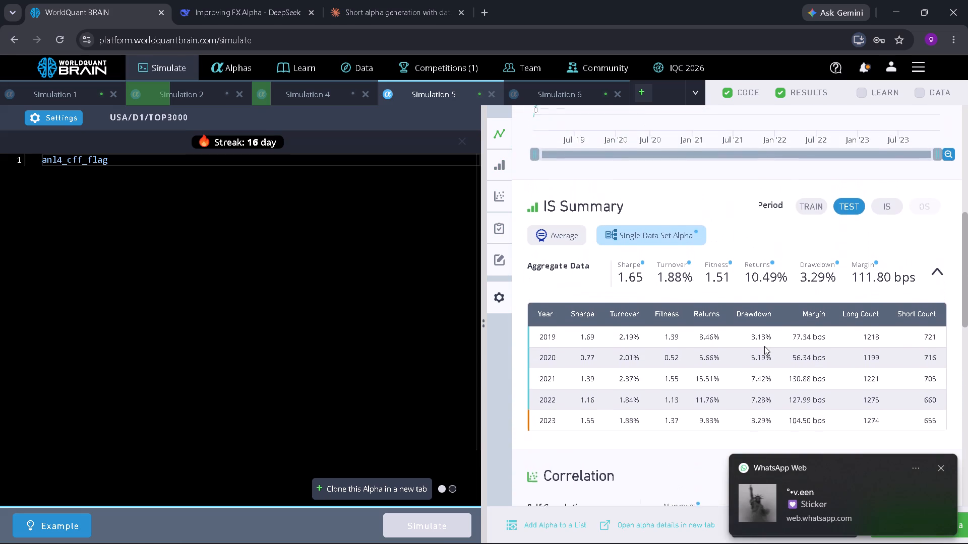
scroll(764, 346, "up", 3)
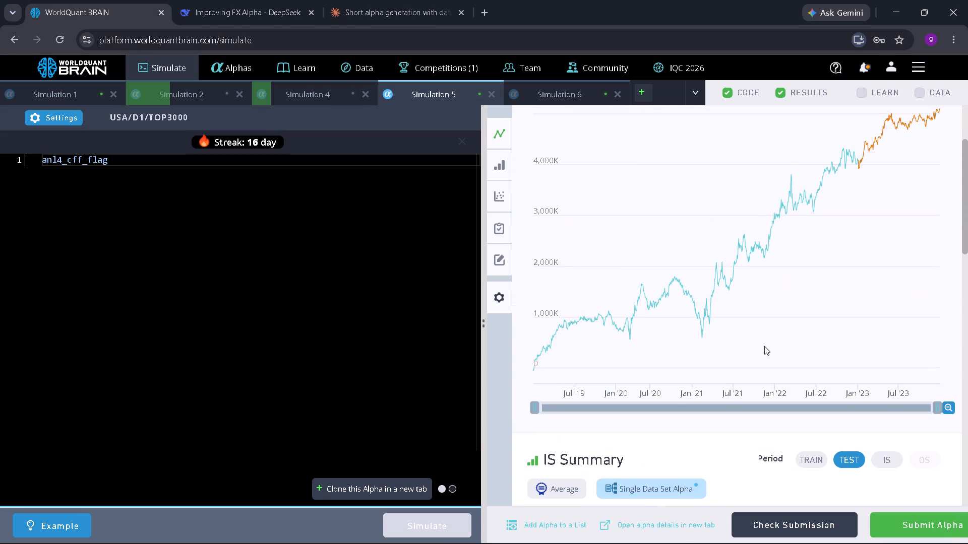
scroll(568, 302, "down", 4)
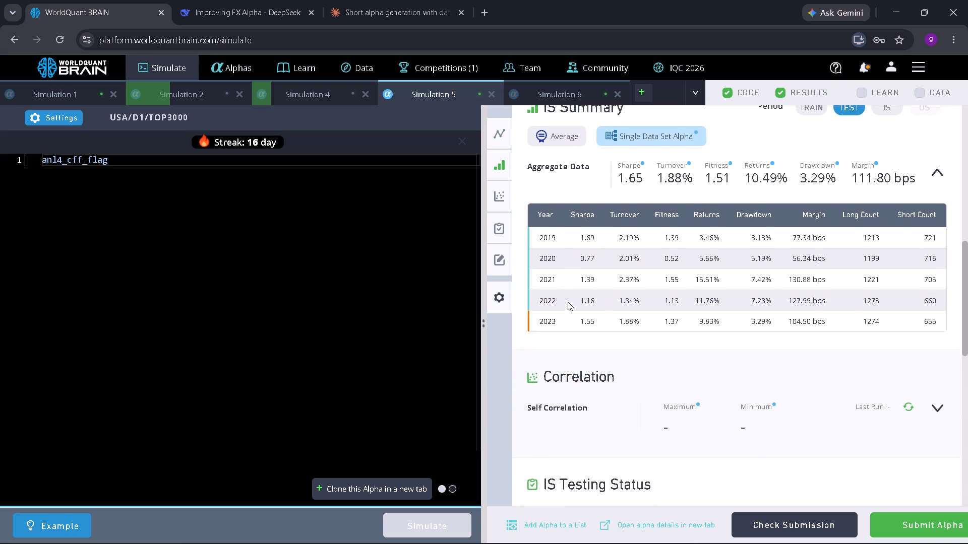
scroll(568, 302, "down", 3)
left_click(568, 302)
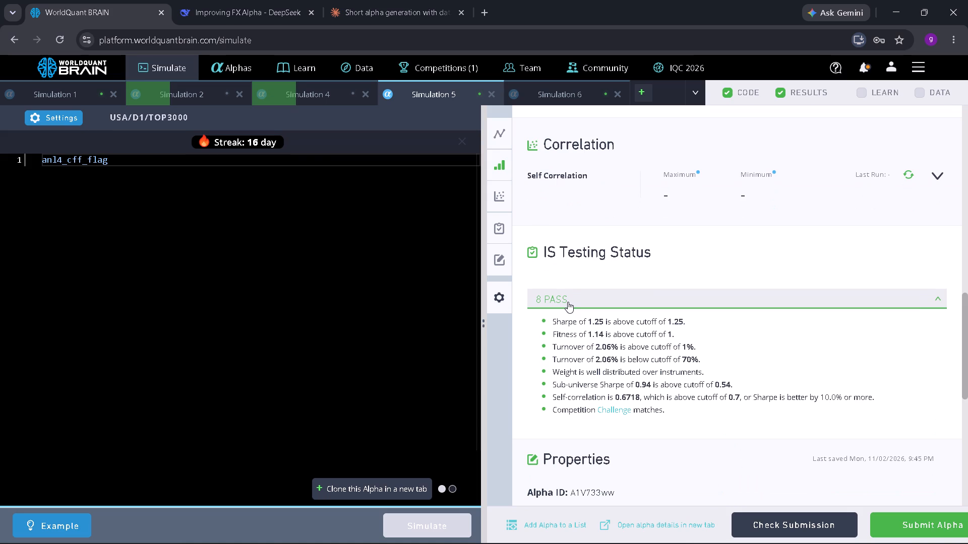
Set Simulation 5's neutralization to Market and simulate the anl4_cff_flag alpha again.
left_click(62, 124)
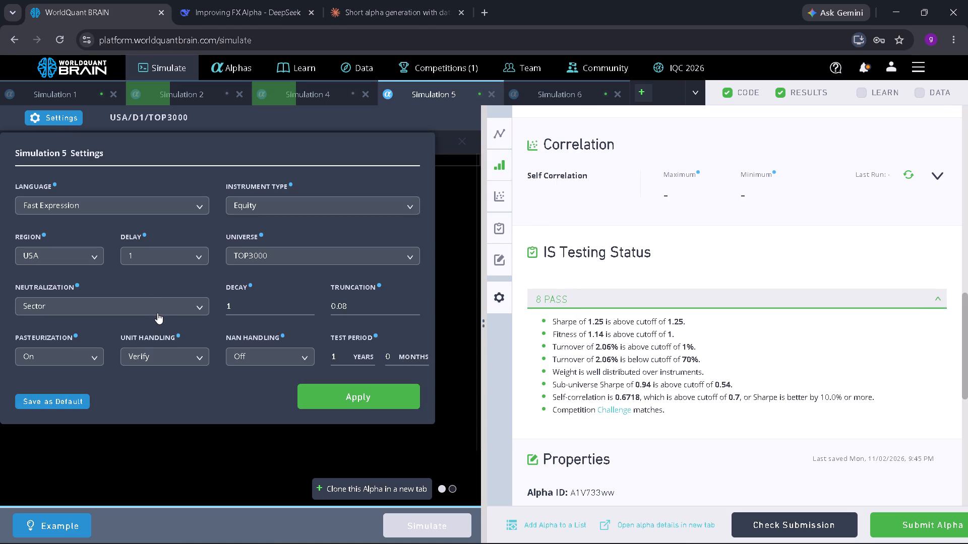
left_click(157, 313)
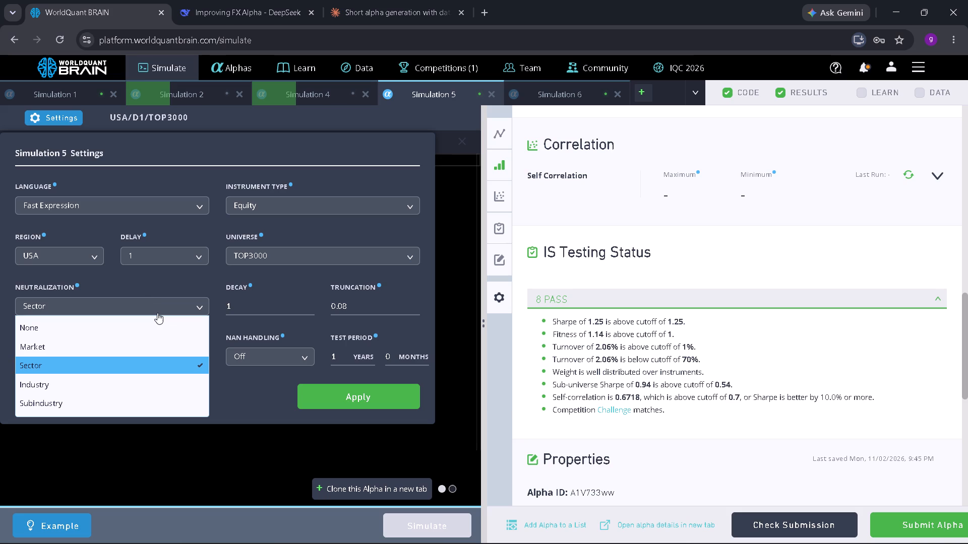
left_click(112, 390)
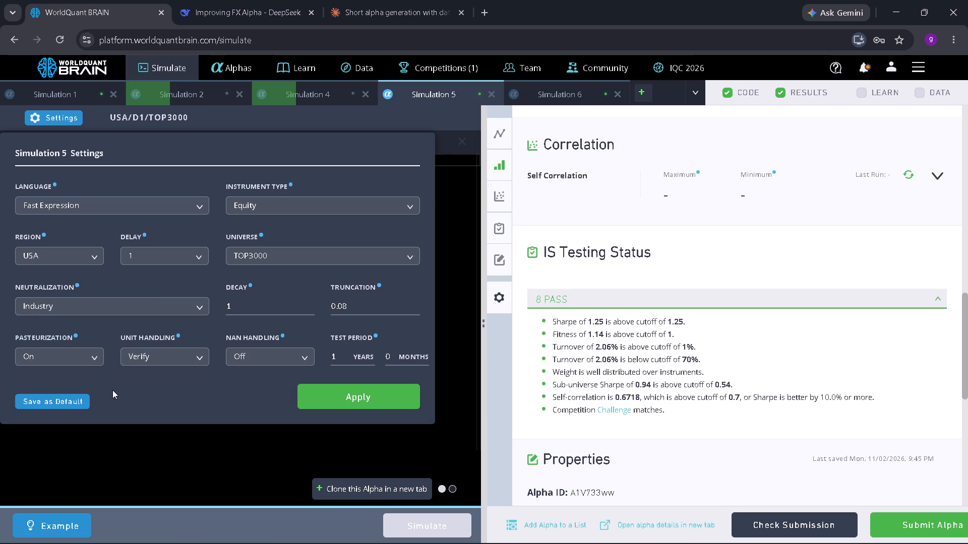
left_click(100, 301)
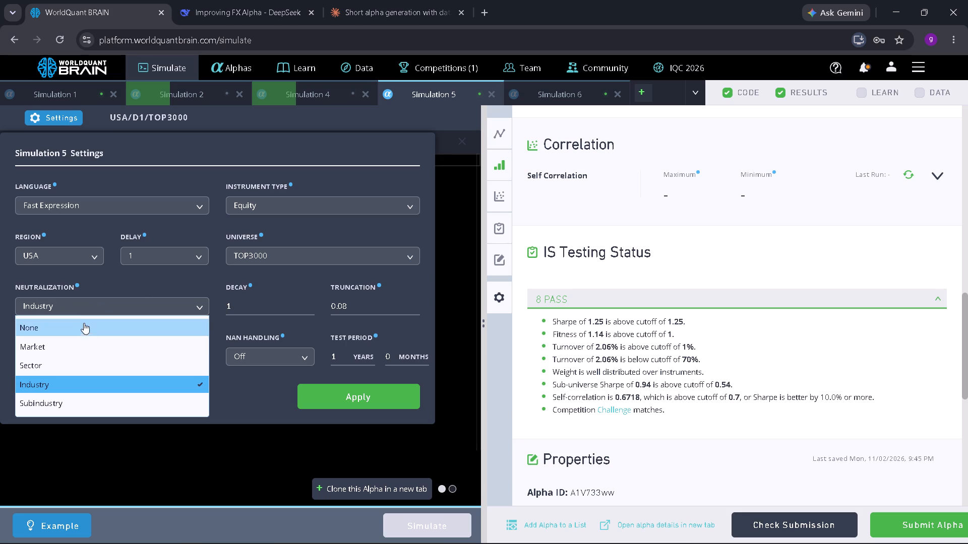
left_click(76, 339)
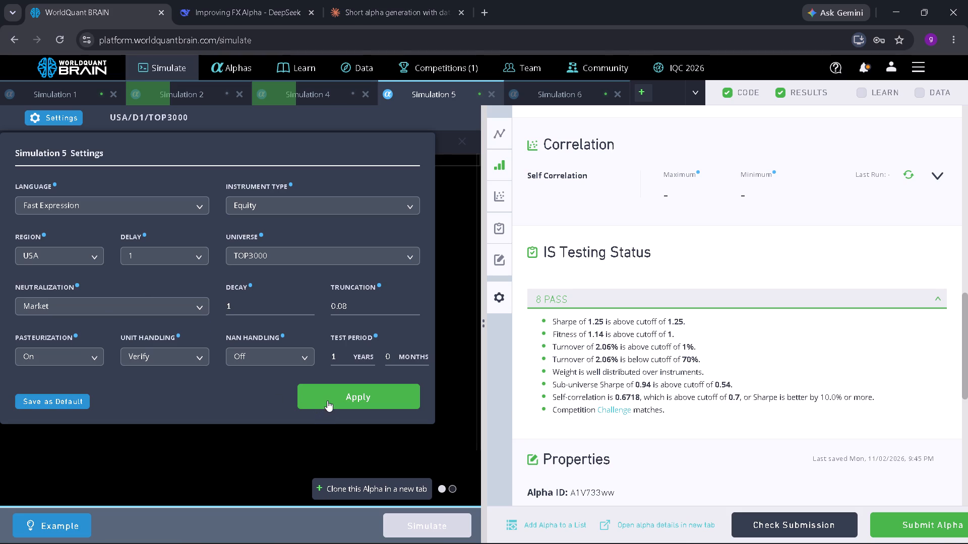
left_click(327, 400)
left_click(461, 520)
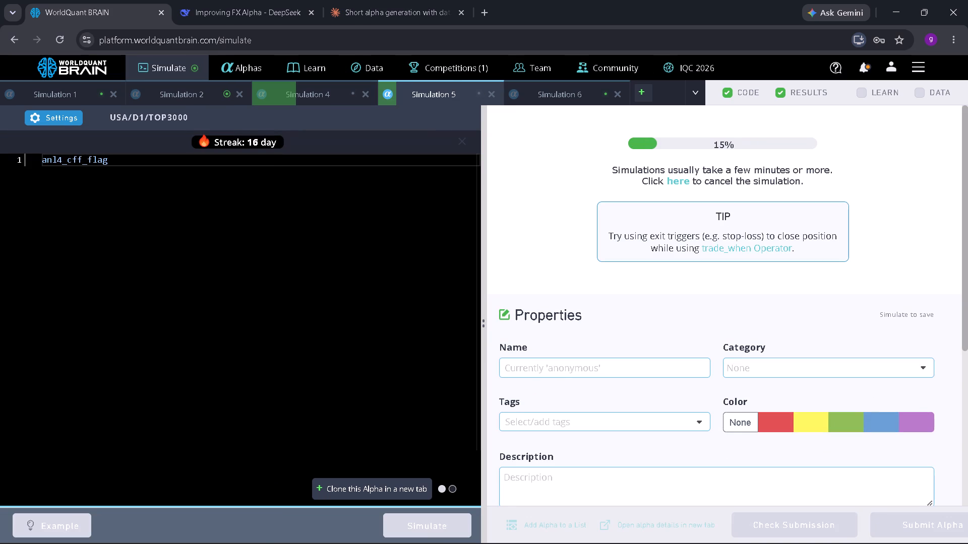
Switch to Simulation 2, show the anl4_capex_flag alpha's test period results, and expand its failed IS tests.
left_click(210, 97)
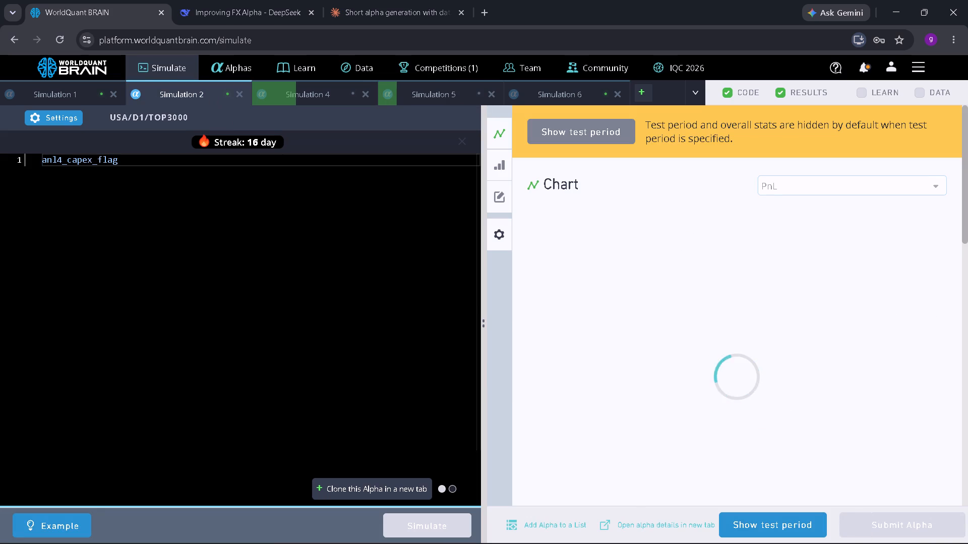
left_click(758, 521)
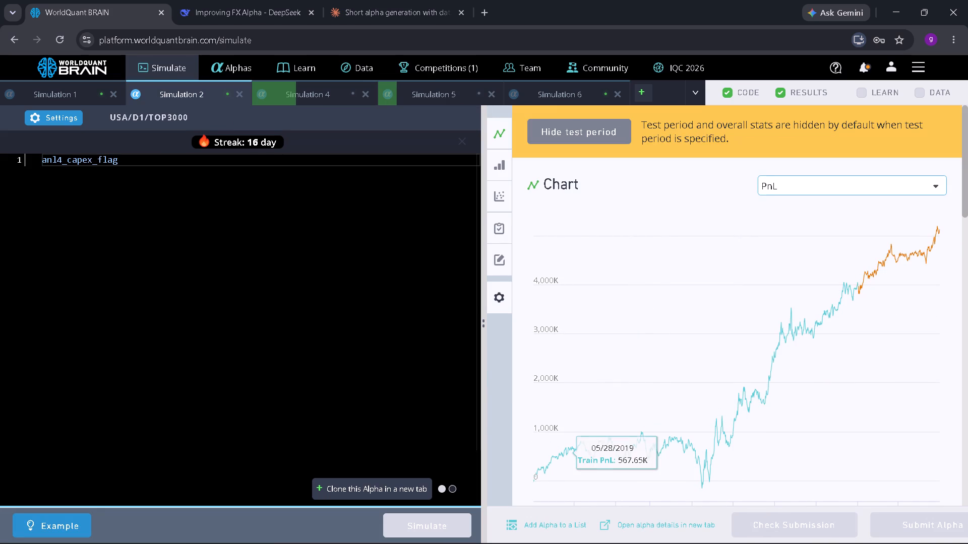
scroll(742, 342, "down", 6)
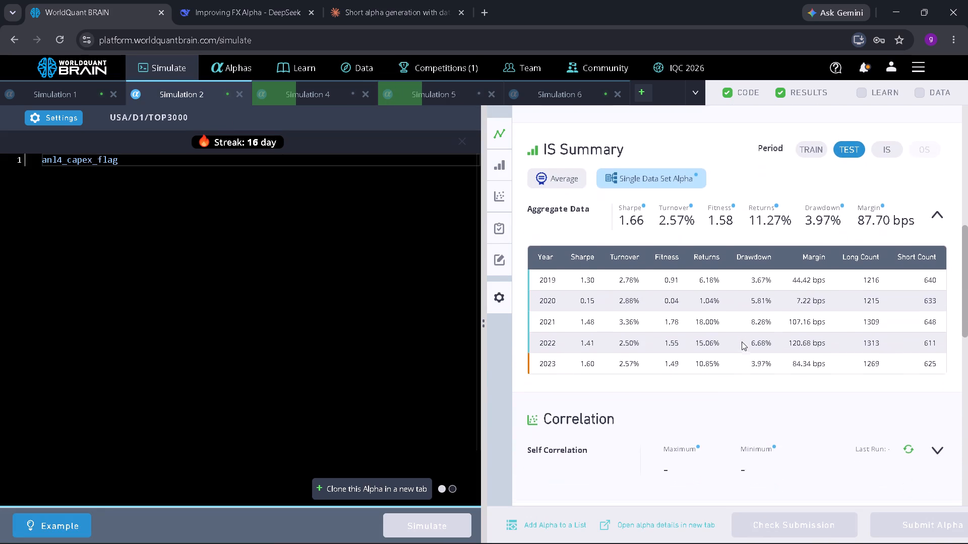
scroll(742, 342, "down", 4)
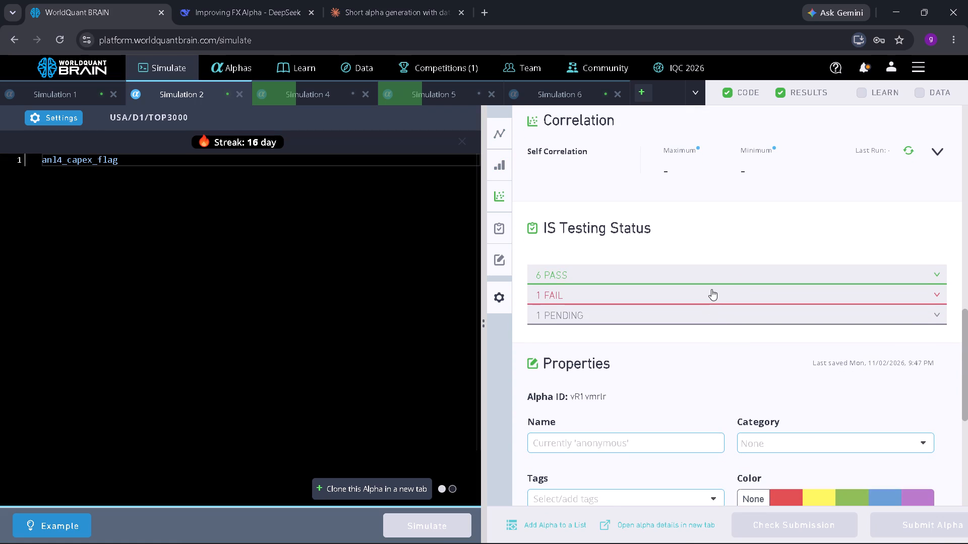
left_click(711, 289)
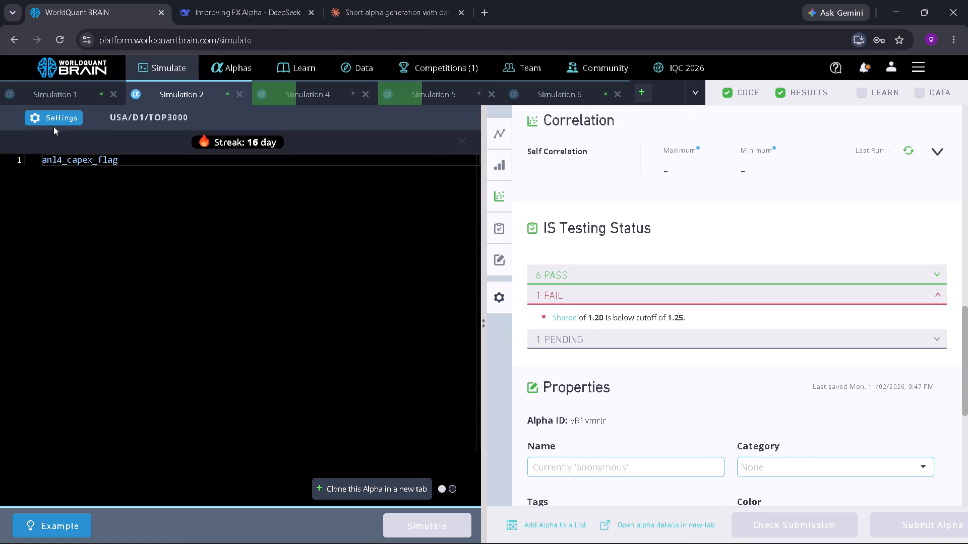
Lower the decay in the Simulation 2 settings for the anl4_capex_flag alpha and apply the change.
left_click(48, 117)
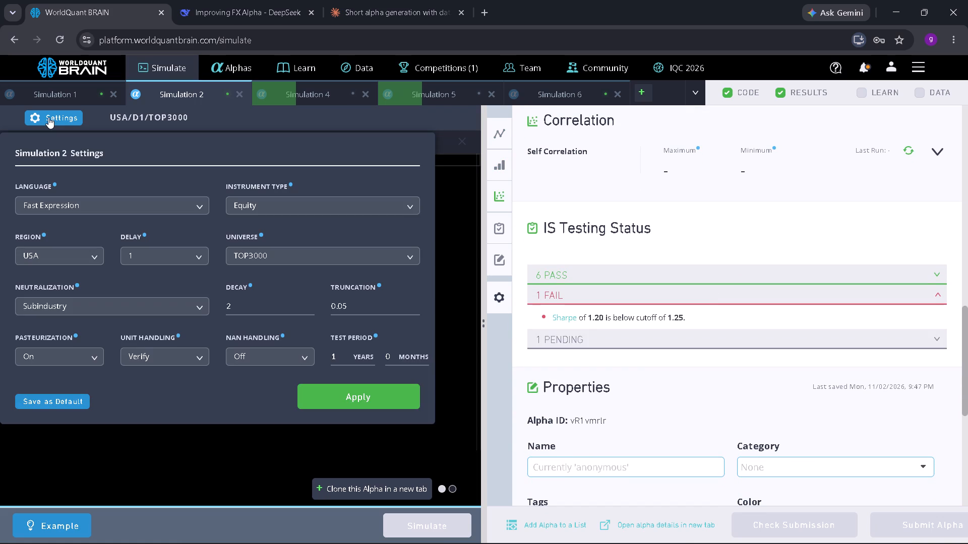
double_click(308, 308)
left_click(342, 392)
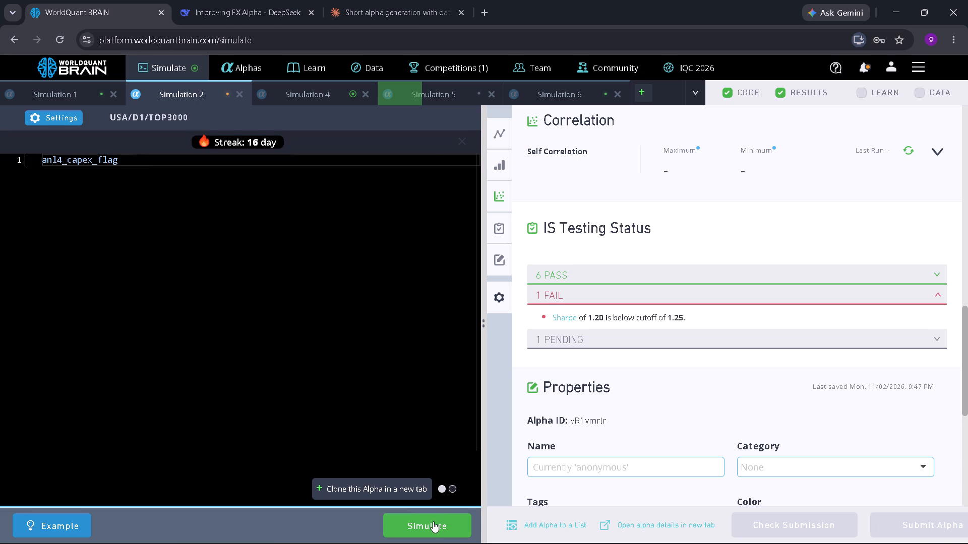
Simulate the anl4_capex_flag alpha again in Simulation 2 with the updated settings.
left_click(433, 521)
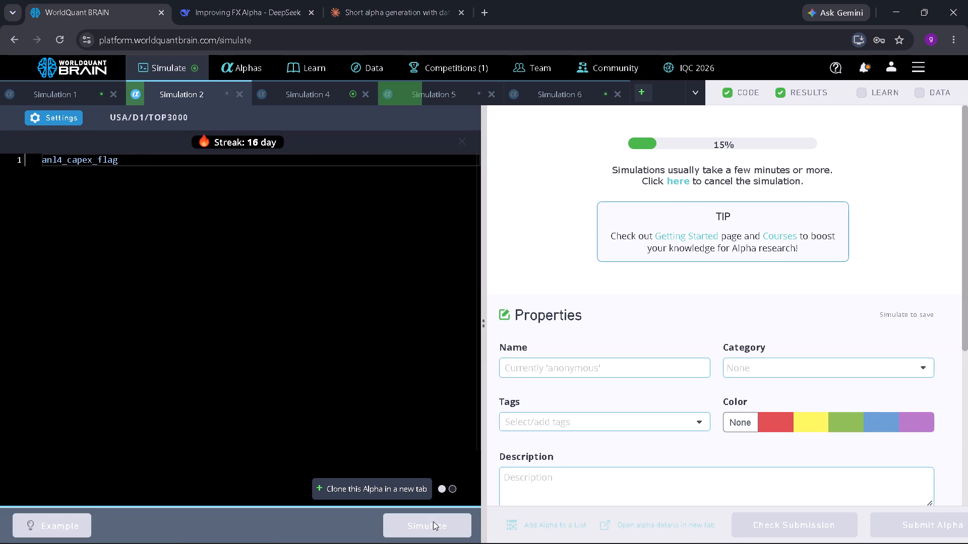
Switch to Simulation 4, show the anl4_bvps_flag alpha's test period results, and expand its failed IS tests.
left_click(320, 86)
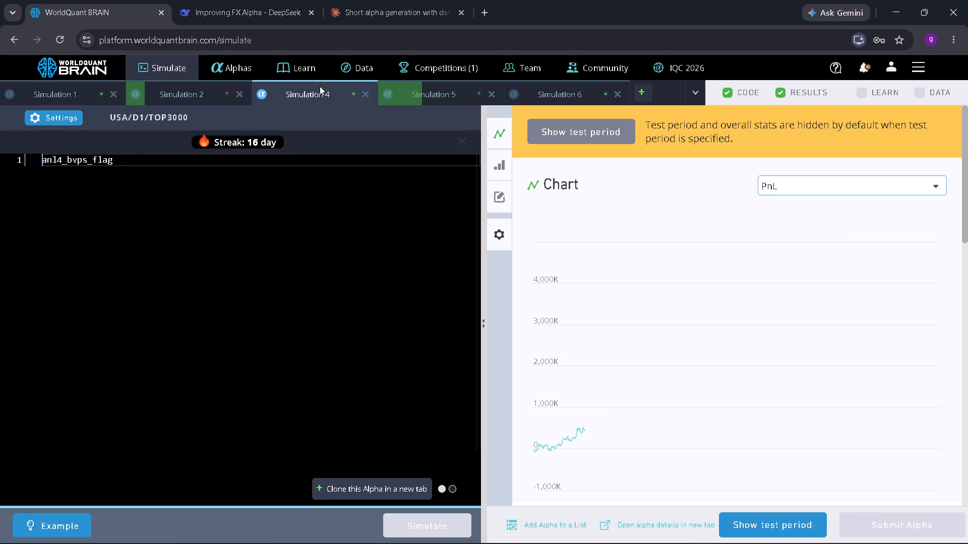
left_click(785, 524)
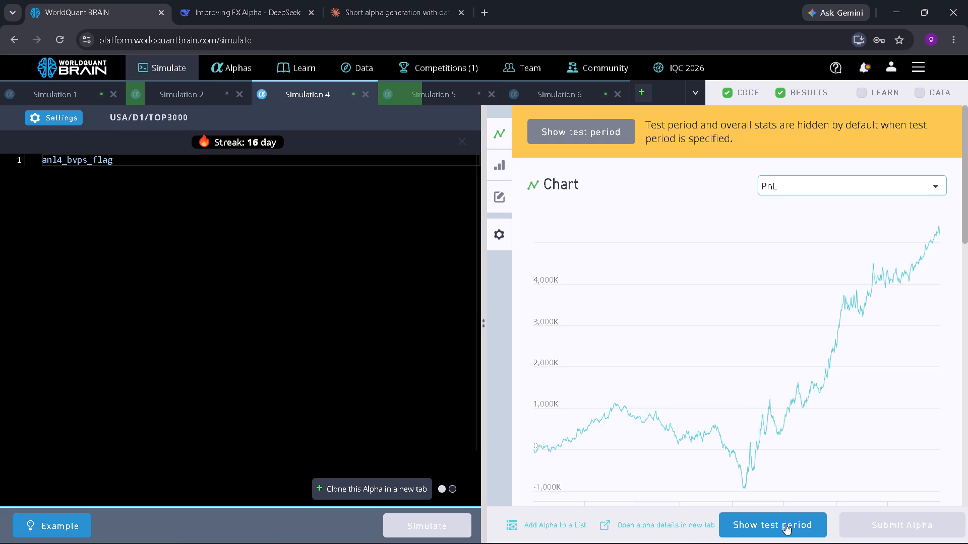
scroll(775, 424, "down", 8)
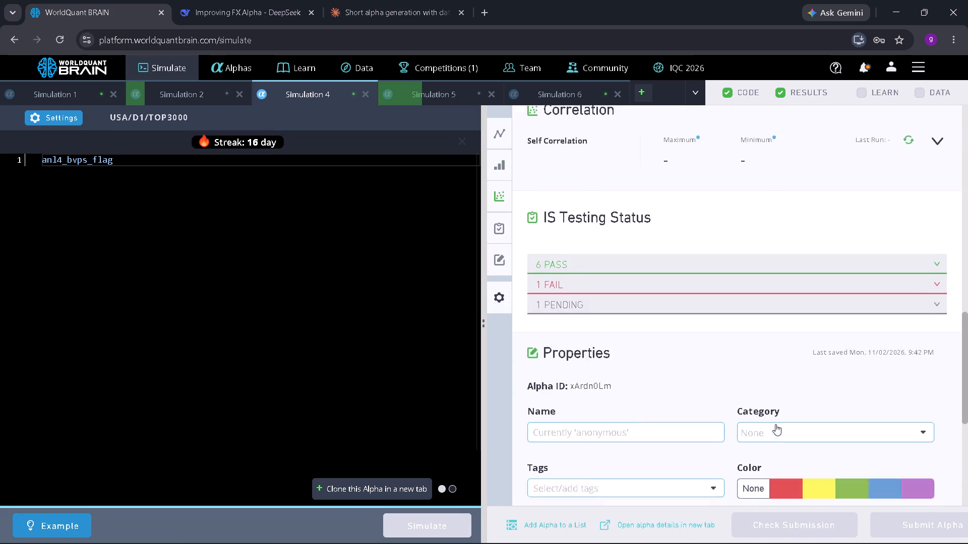
left_click(744, 178)
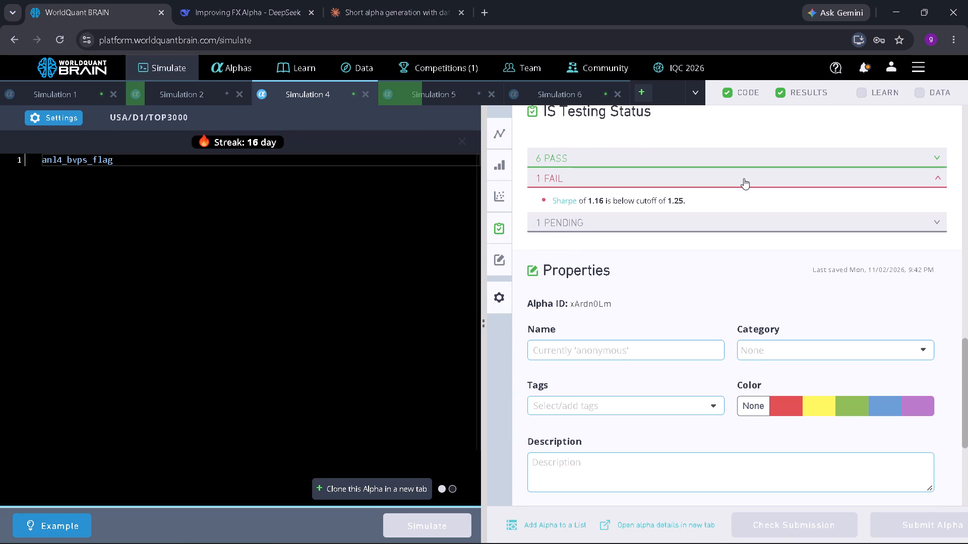
Set Simulation 4's neutralization to Industry for the anl4_bvps_flag alpha and apply the settings.
left_click(56, 114)
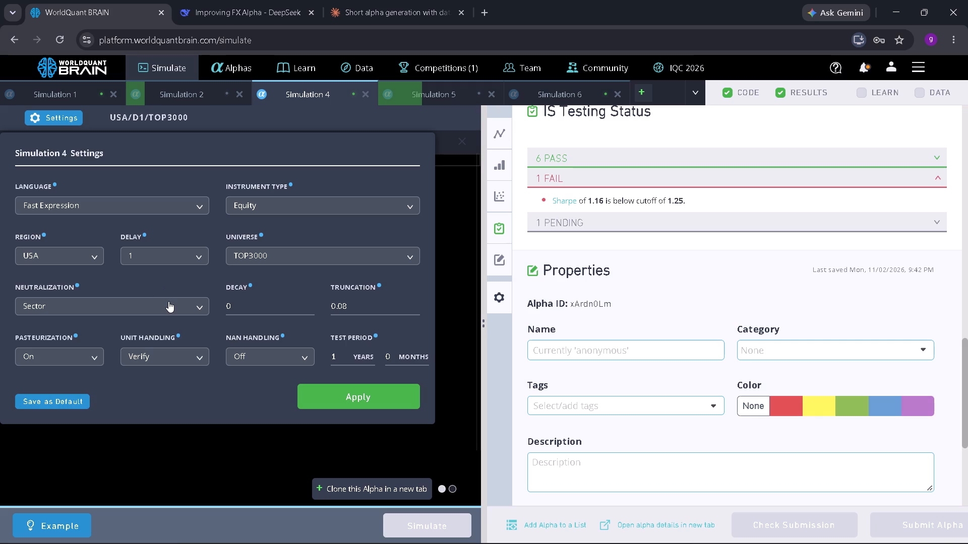
left_click(168, 301)
left_click(104, 384)
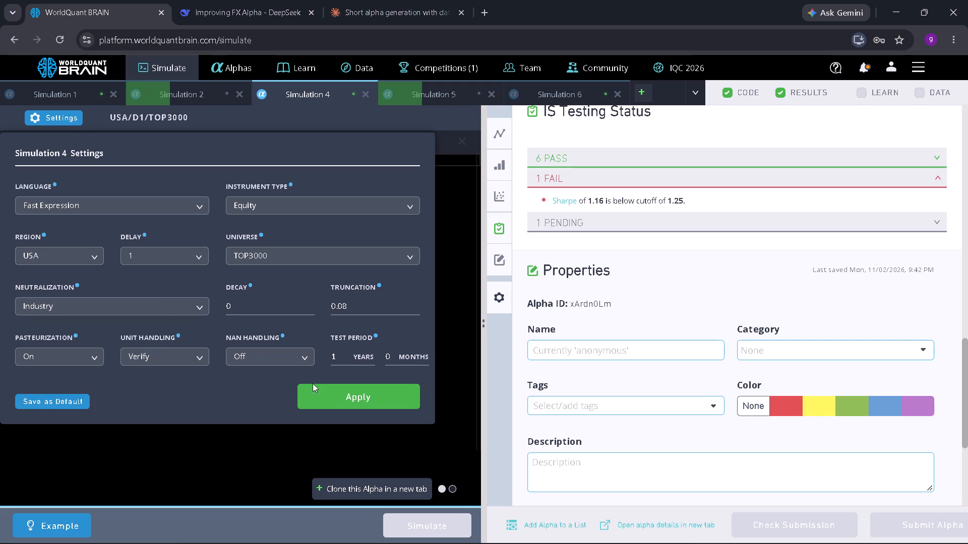
left_click(323, 397)
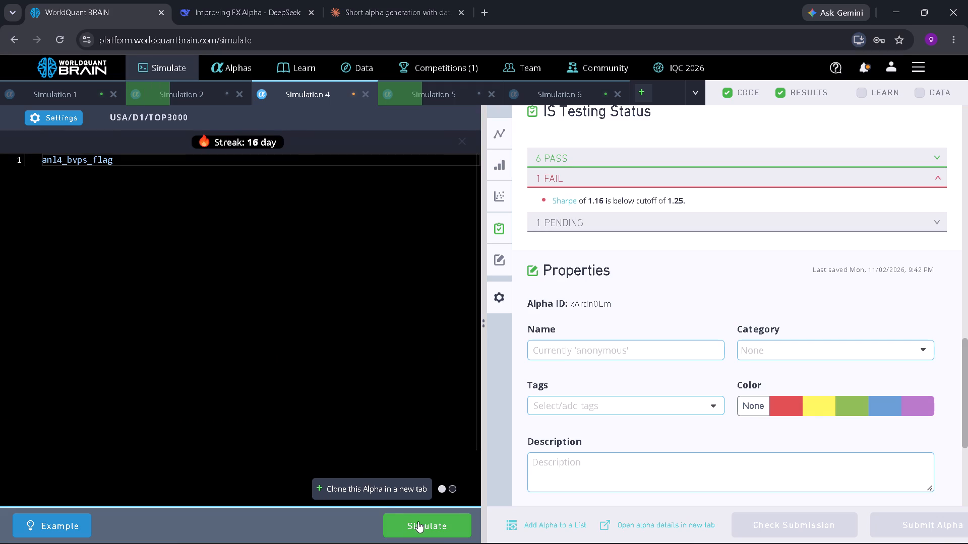
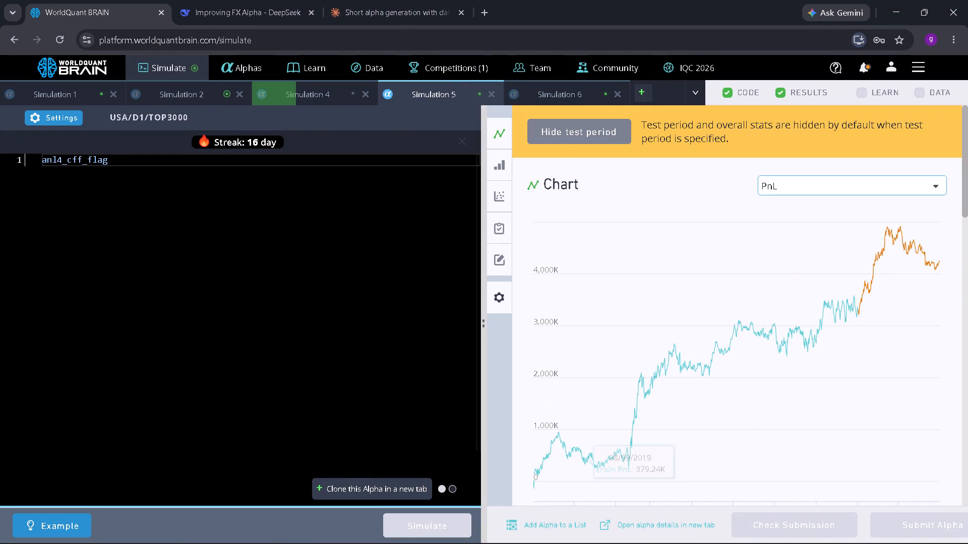
Review the Simulation 5 settings and expand the failed IS tests of the anl4_cff_flag alpha.
left_click(66, 119)
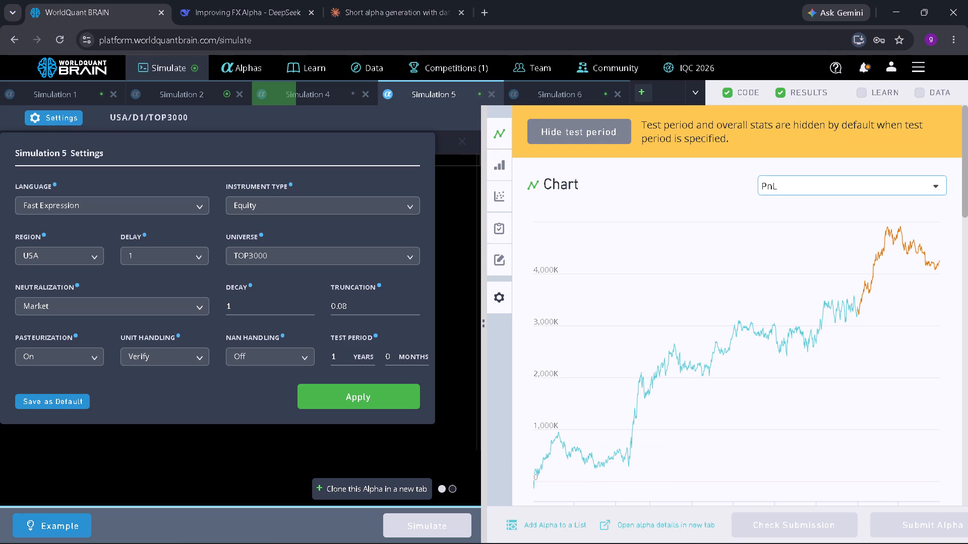
scroll(604, 261, "down", 7)
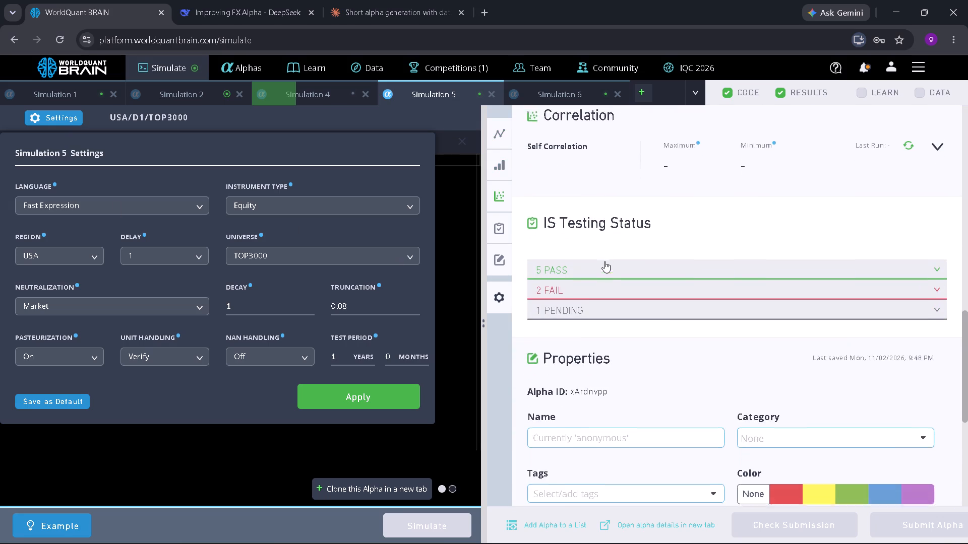
left_click(595, 251)
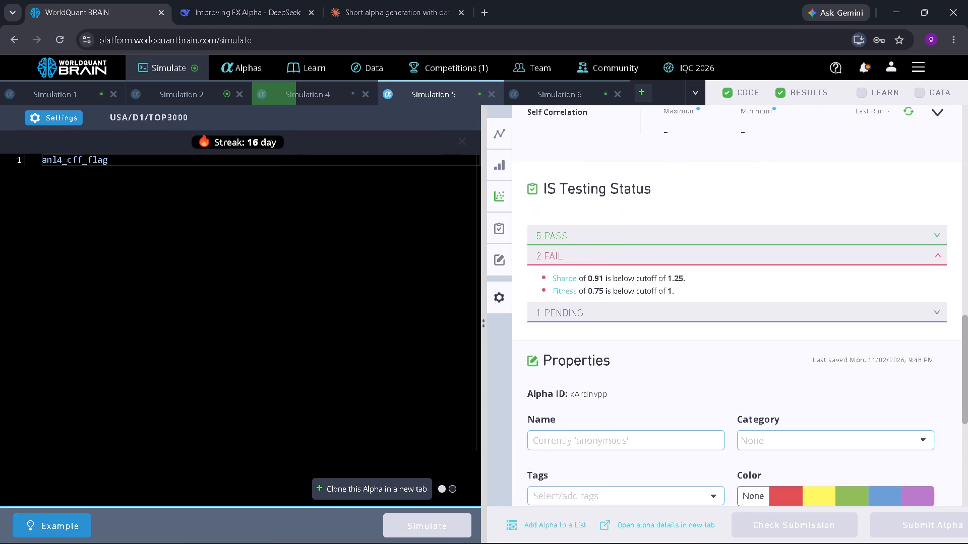
Set Simulation 5's neutralization to Industry and simulate the anl4_cff_flag alpha again.
left_click(58, 123)
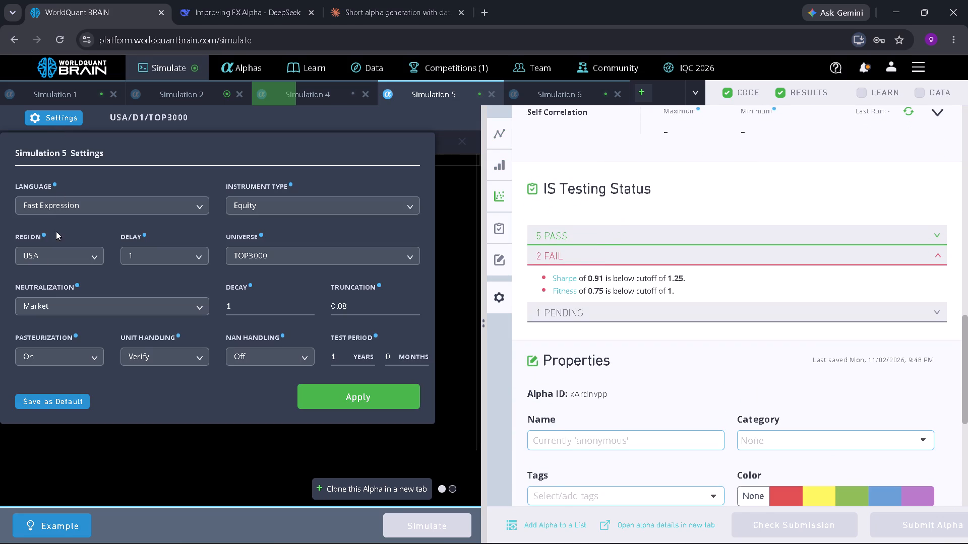
left_click(47, 305)
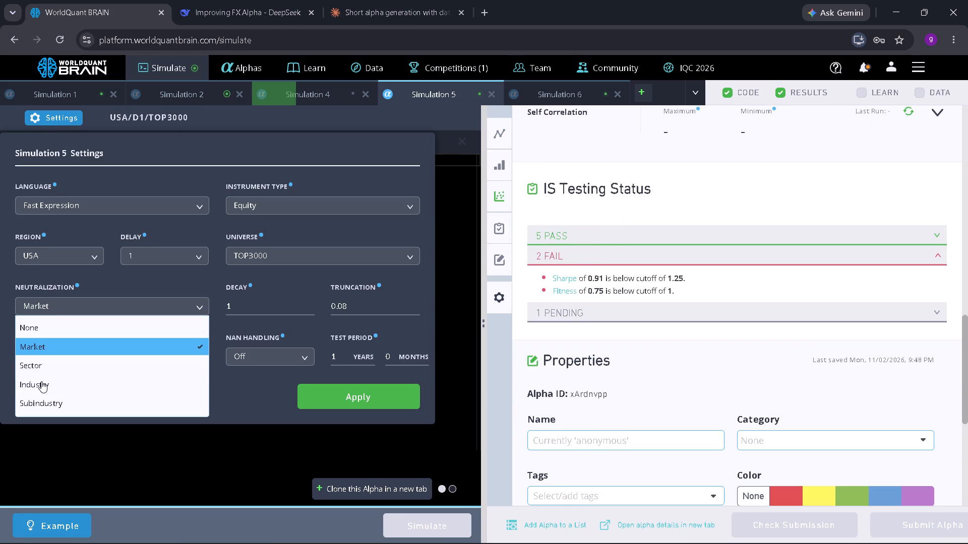
left_click(41, 381)
left_click(339, 391)
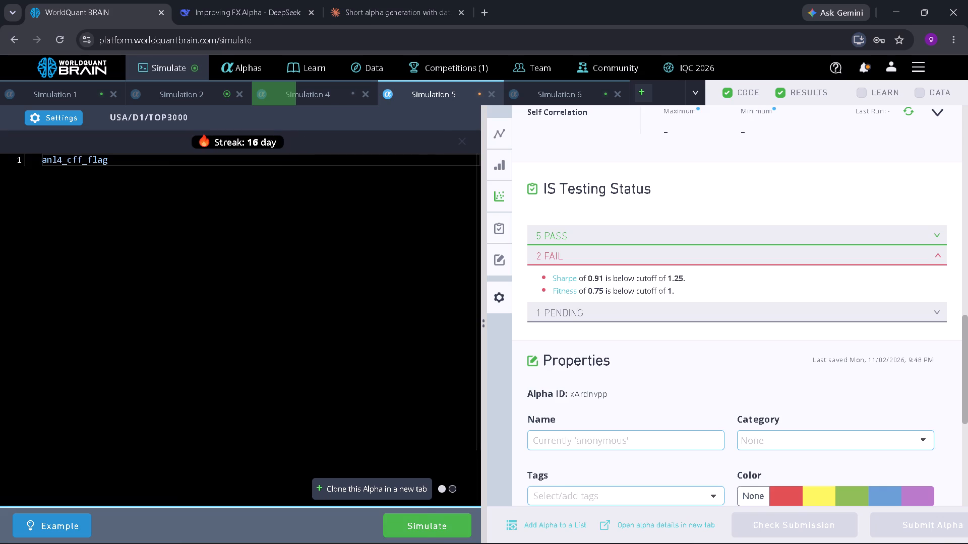
left_click(429, 524)
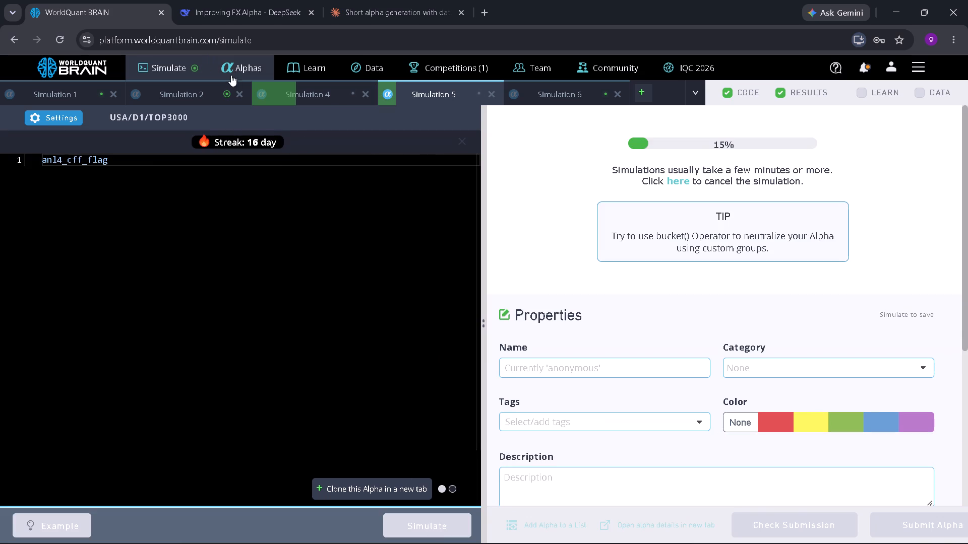
Switch to Simulation 2, show the anl4_capex_flag alpha's test period results, and expand its failed IS tests.
left_click(217, 93)
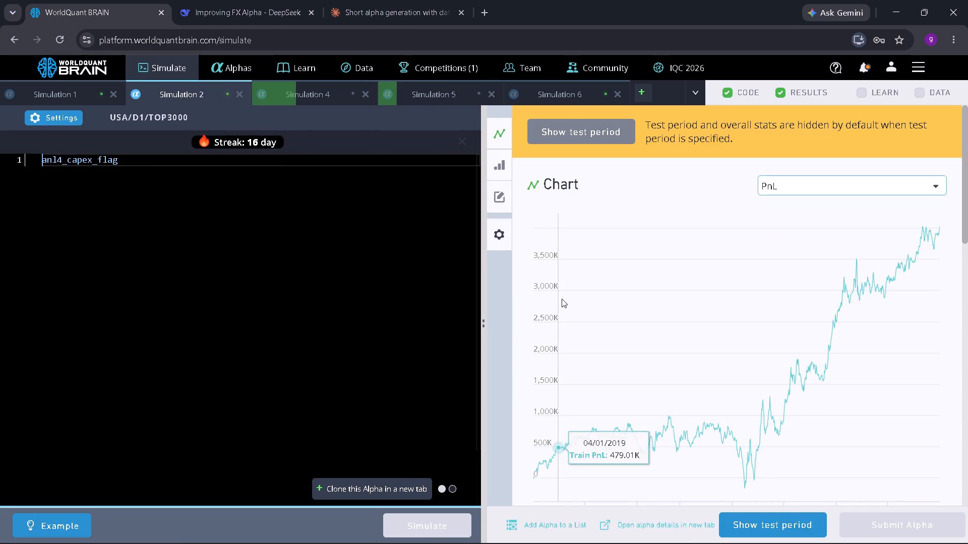
left_click(773, 521)
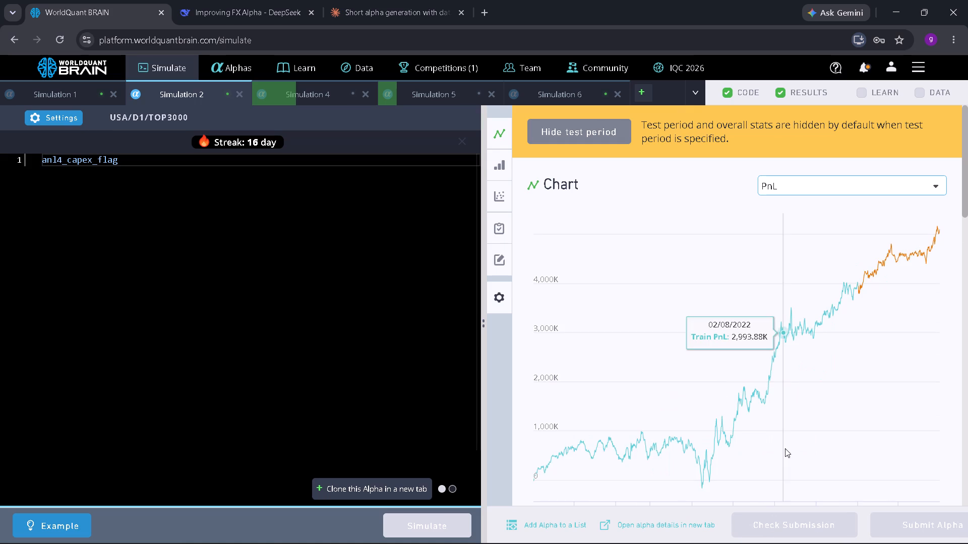
scroll(785, 448, "down", 5)
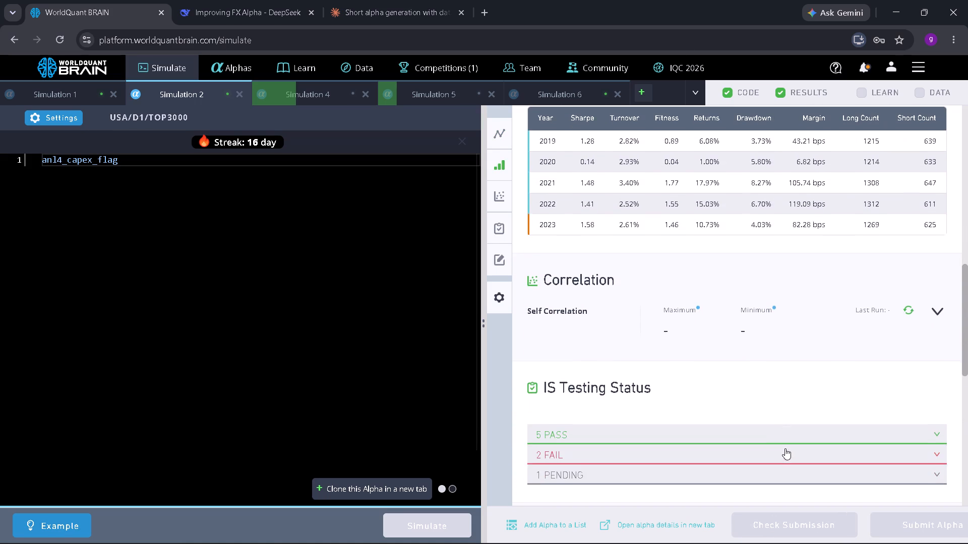
left_click(746, 445)
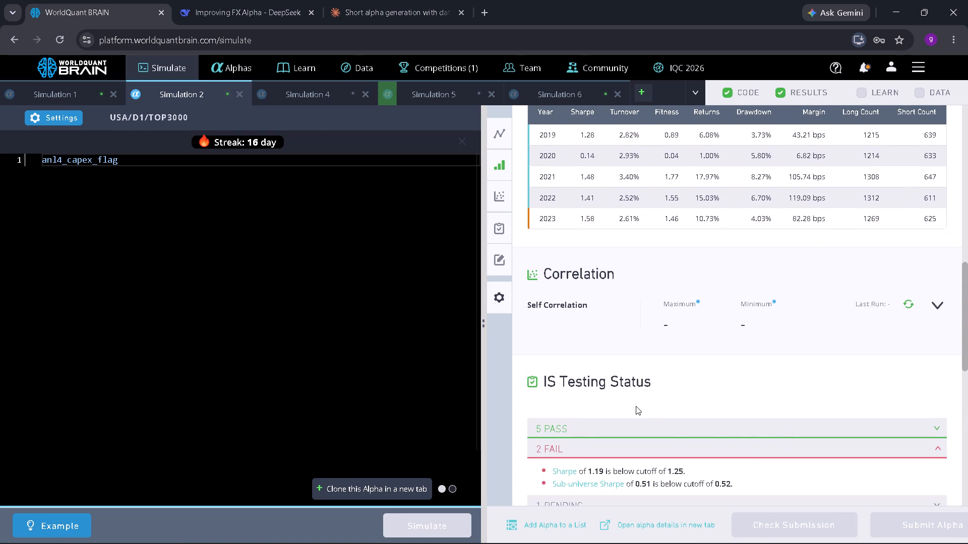
scroll(636, 406, "down", 1)
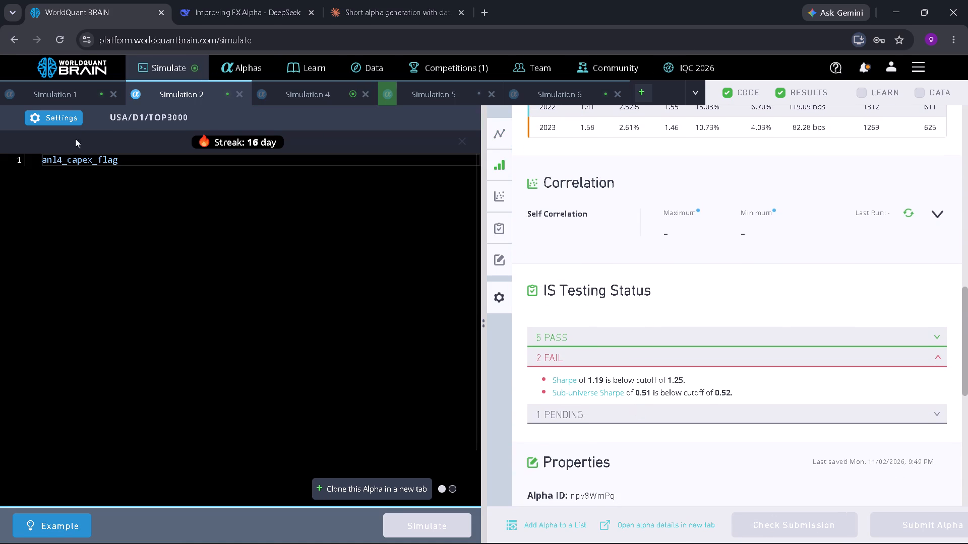
Set Simulation 2's decay to 1 and simulate the anl4_capex_flag alpha again.
left_click(54, 120)
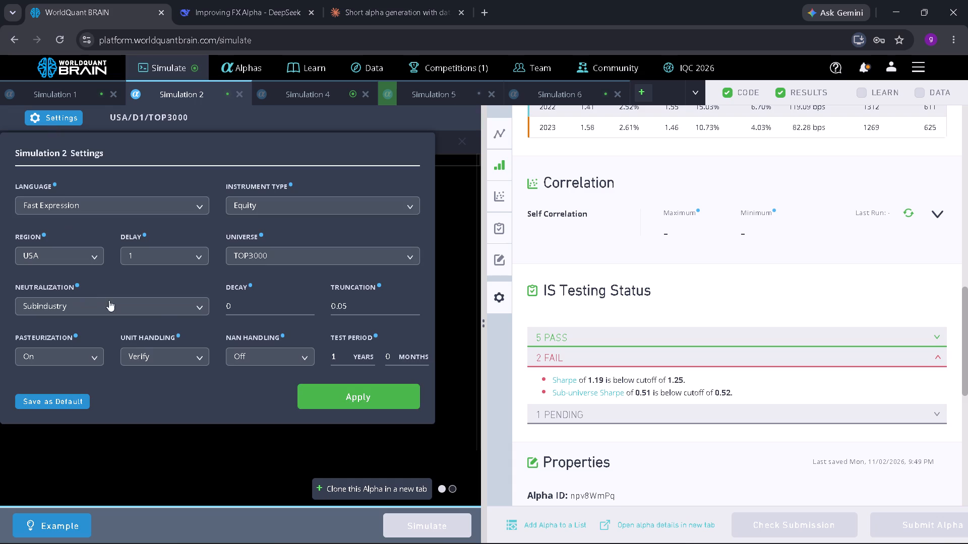
left_click(309, 304)
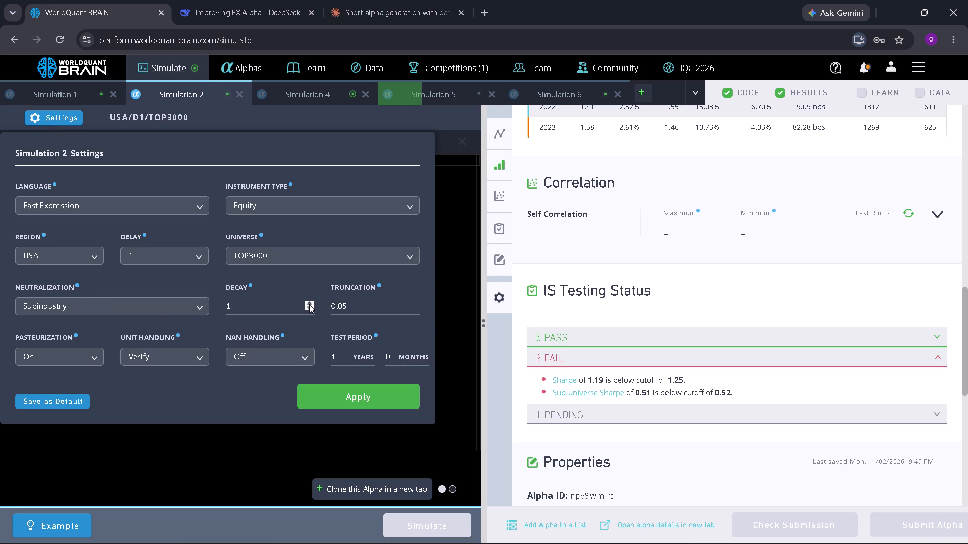
left_click(335, 396)
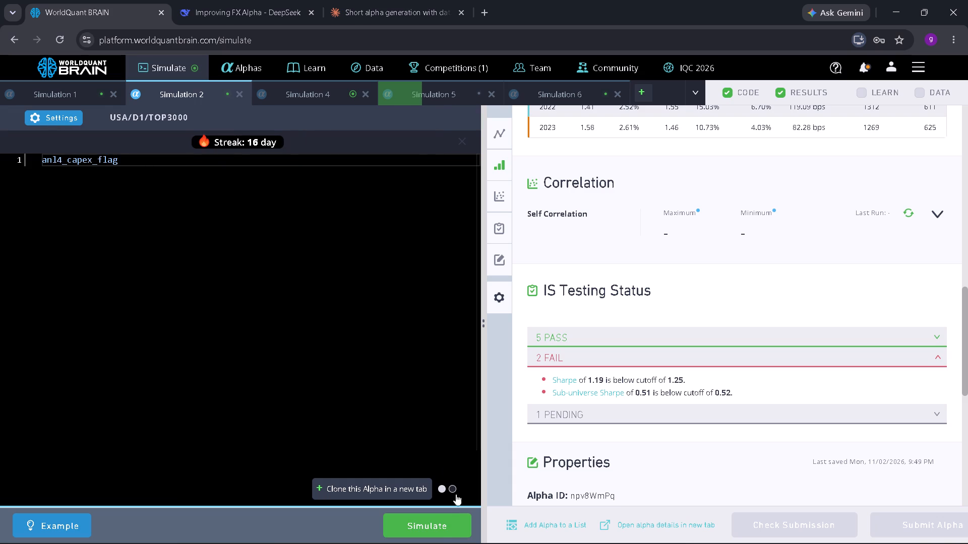
left_click(446, 523)
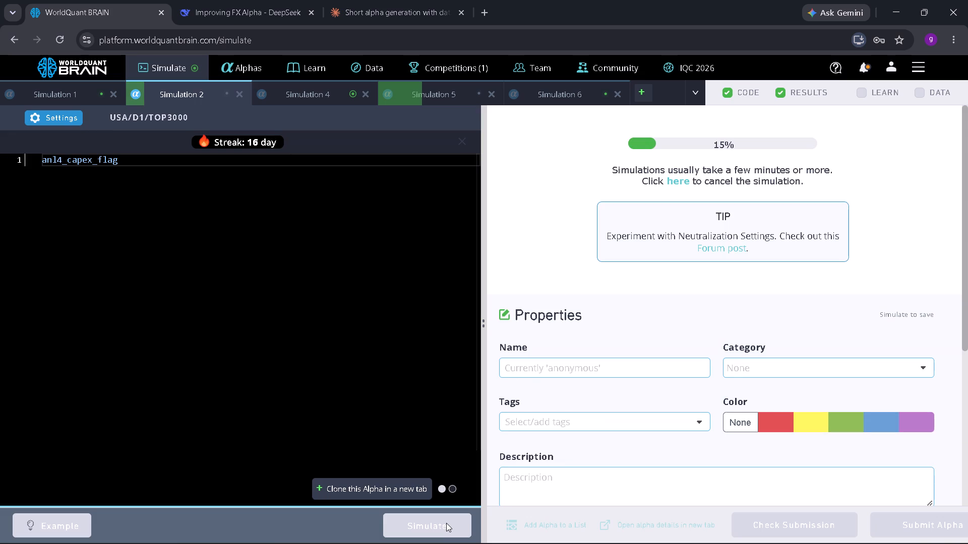
Switch to Simulation 4, show the anl4_bvps_flag alpha's test period results, and expand its failed IS tests.
left_click(305, 92)
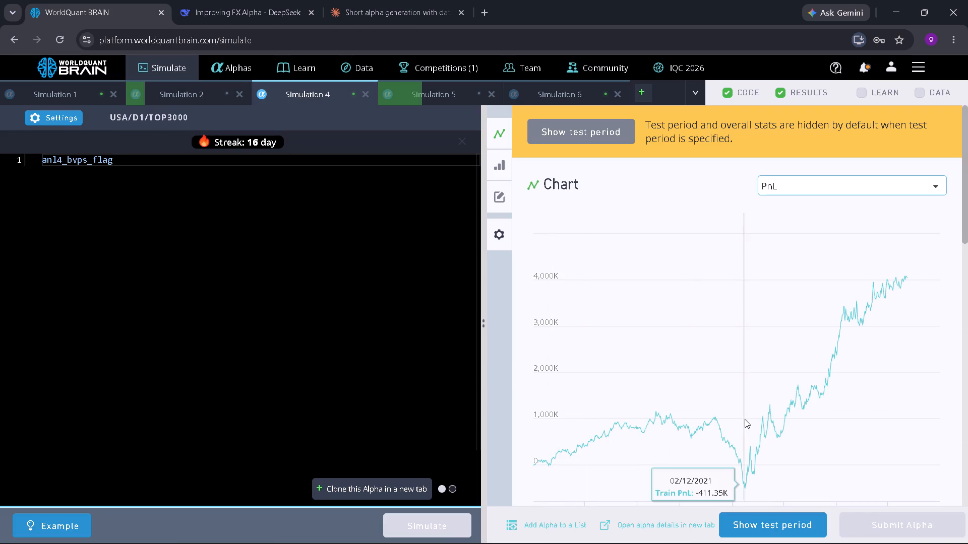
left_click(796, 523)
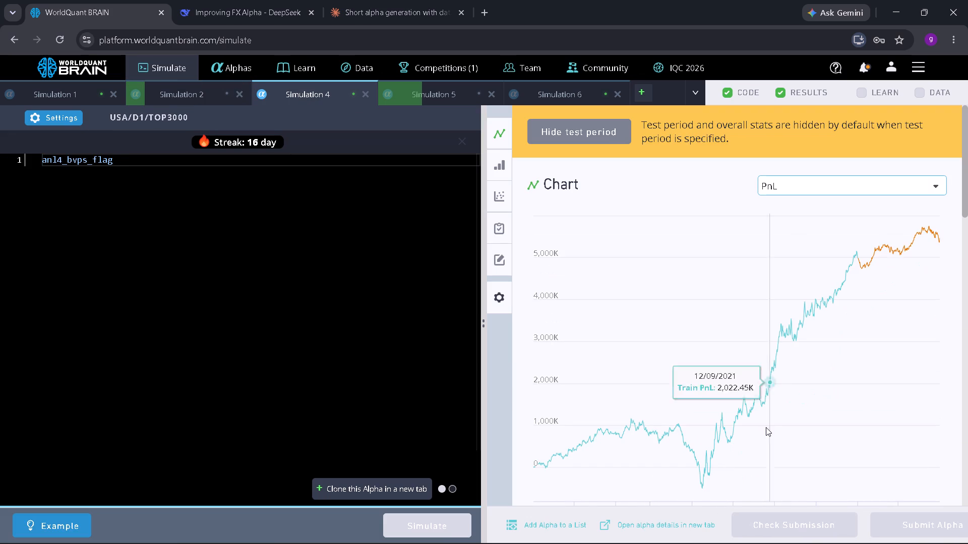
scroll(766, 423, "down", 9)
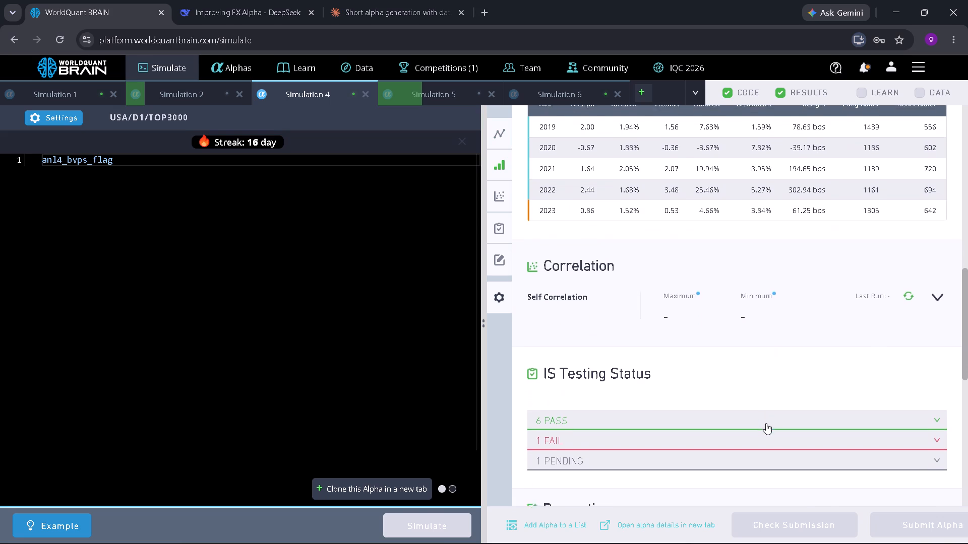
scroll(766, 423, "down", 1)
left_click(766, 423)
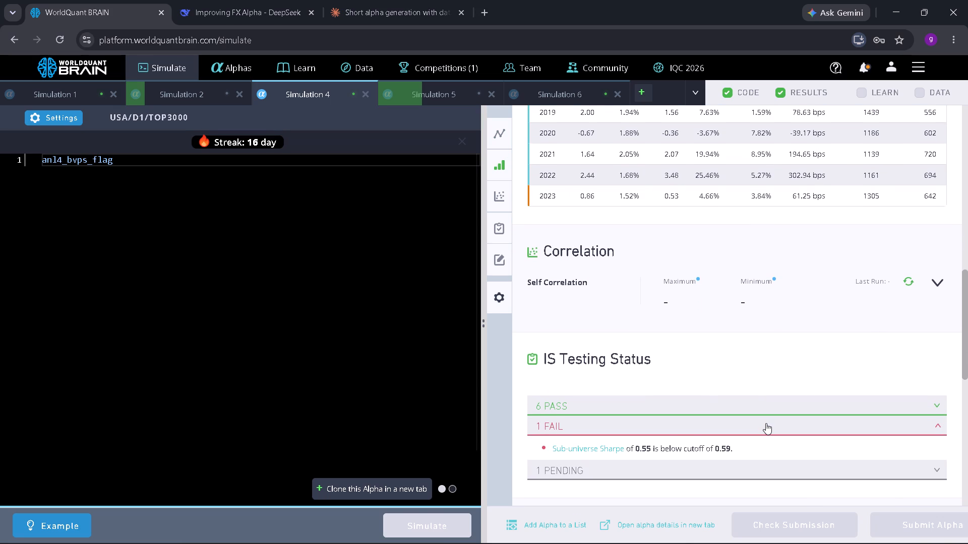
Set Simulation 4's decay to 2 and simulate the anl4_bvps_flag alpha again.
left_click(47, 117)
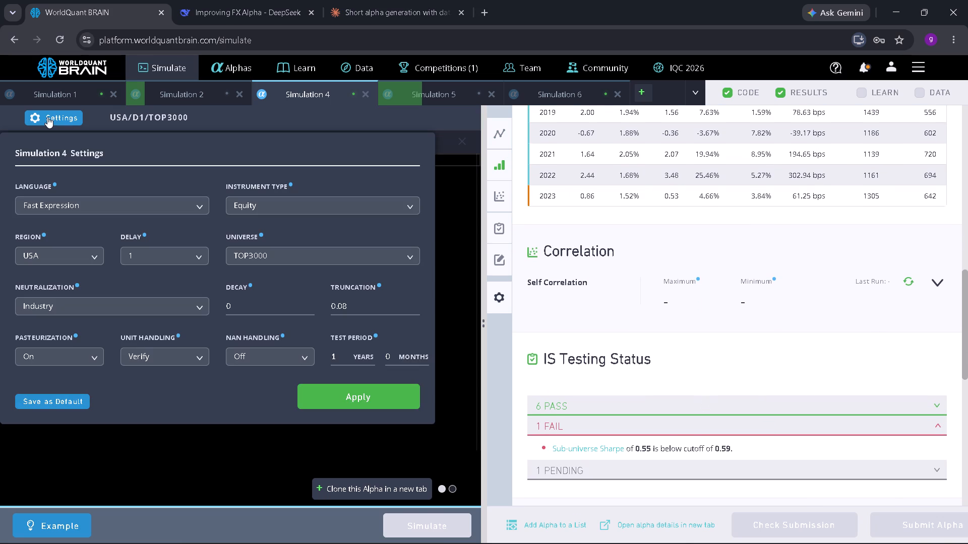
left_click(240, 306)
key("BackSpace")
key("2")
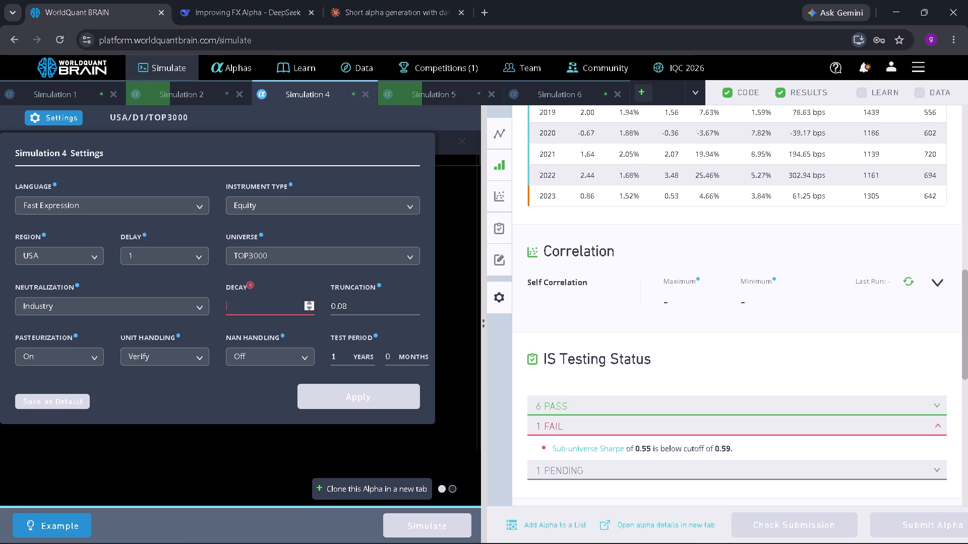
left_click(349, 394)
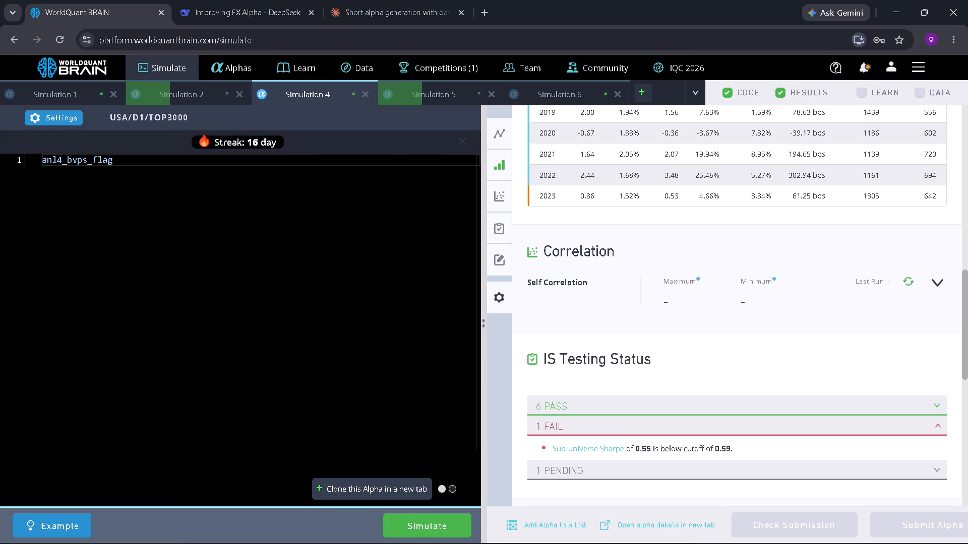
left_click(420, 525)
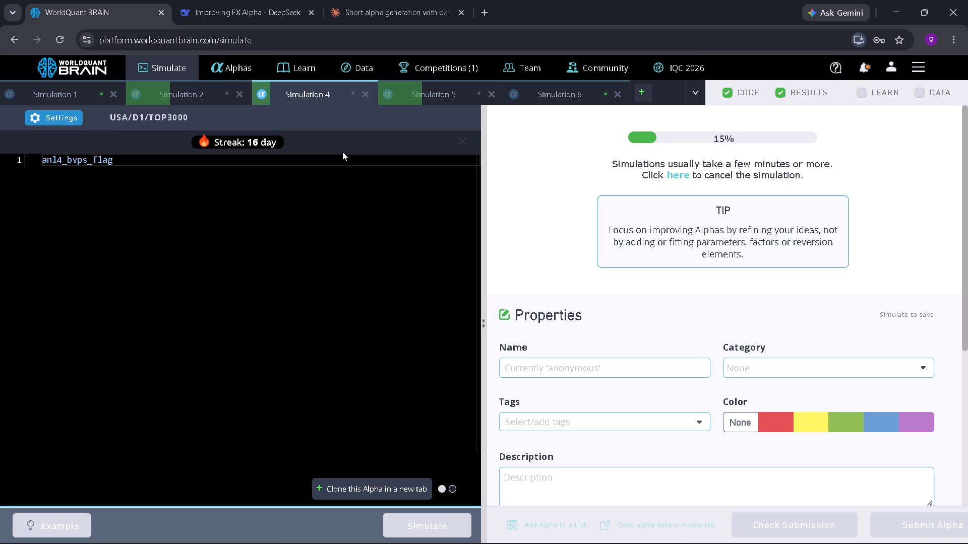
Return to the Analyst Estimate Data for Equity field list and copy the anl4_cfi_flag field name.
scroll(342, 152, "right", 7)
scroll(342, 152, "down", 4)
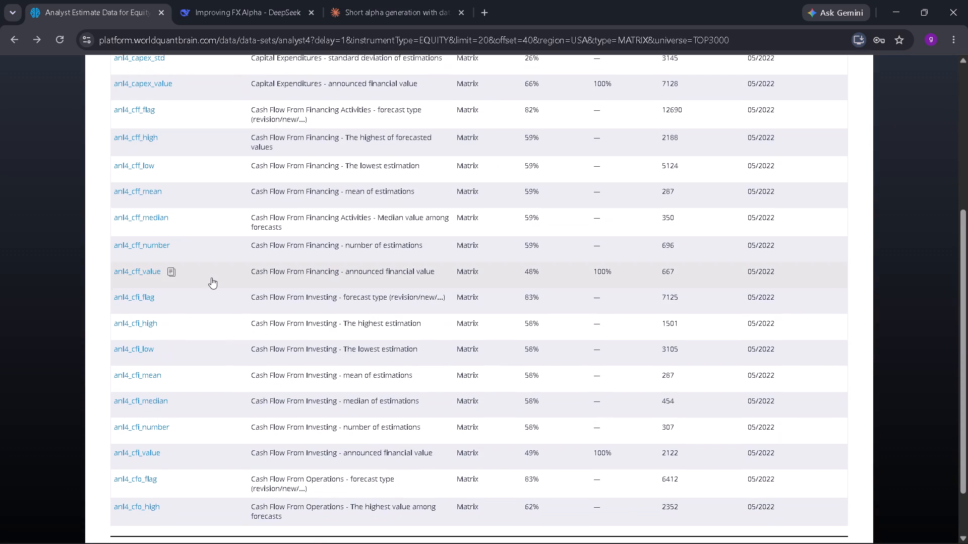
left_click(162, 294)
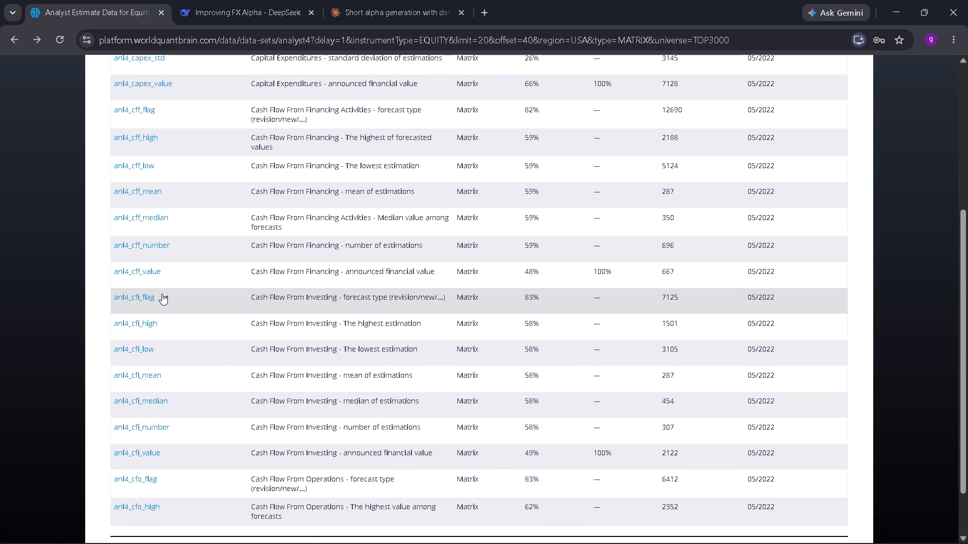
Go back to the simulations and replace all of Simulation 1's code with the copied anl4_cfi_flag field name.
scroll(163, 155, "up", 6)
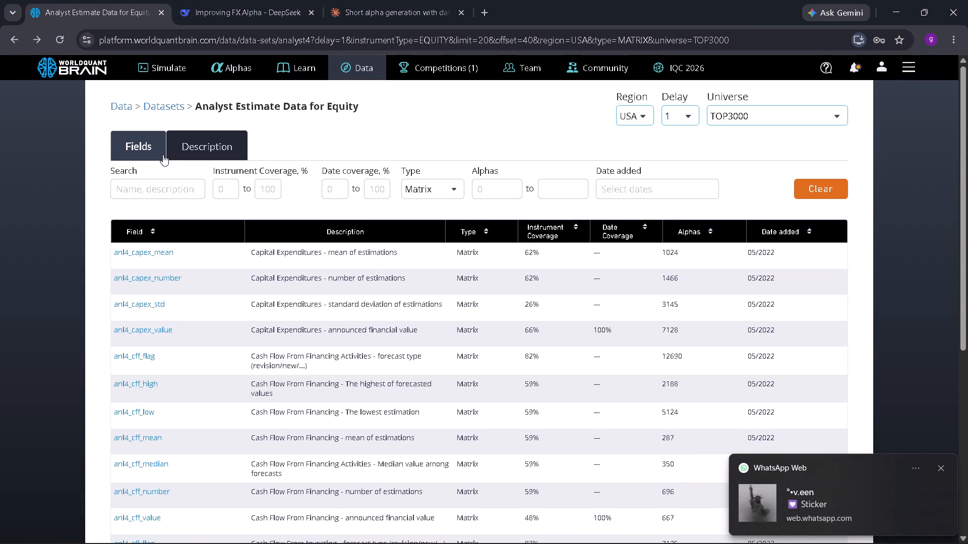
left_click(170, 58)
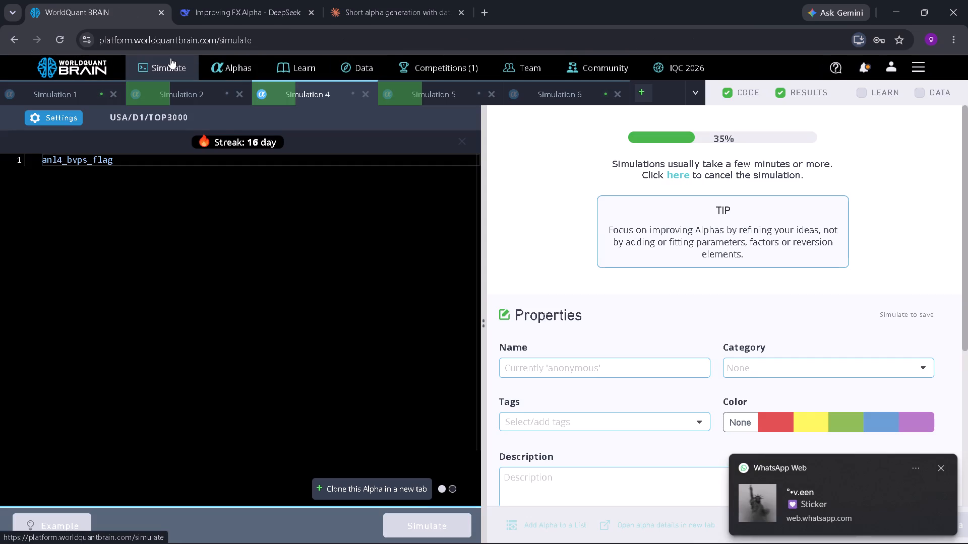
left_click(53, 98)
left_click(246, 237)
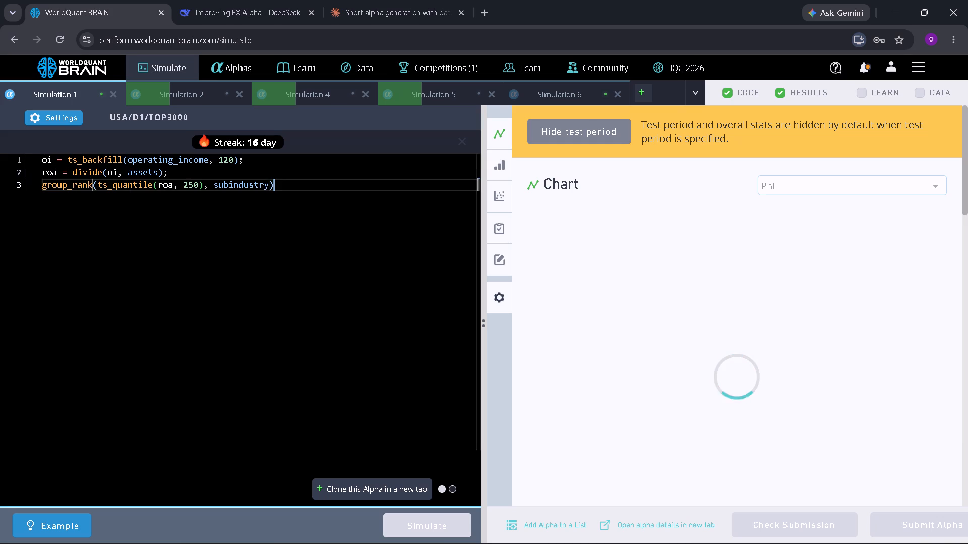
key("ctrl+a")
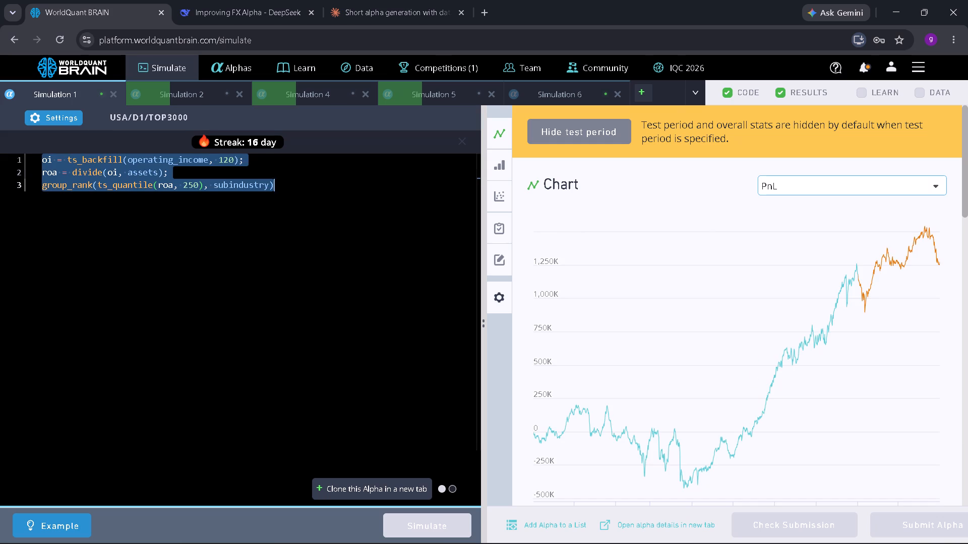
key("ctrl+v")
Open Simulation 1's settings and bring up the neutralization choices.
left_click(64, 117)
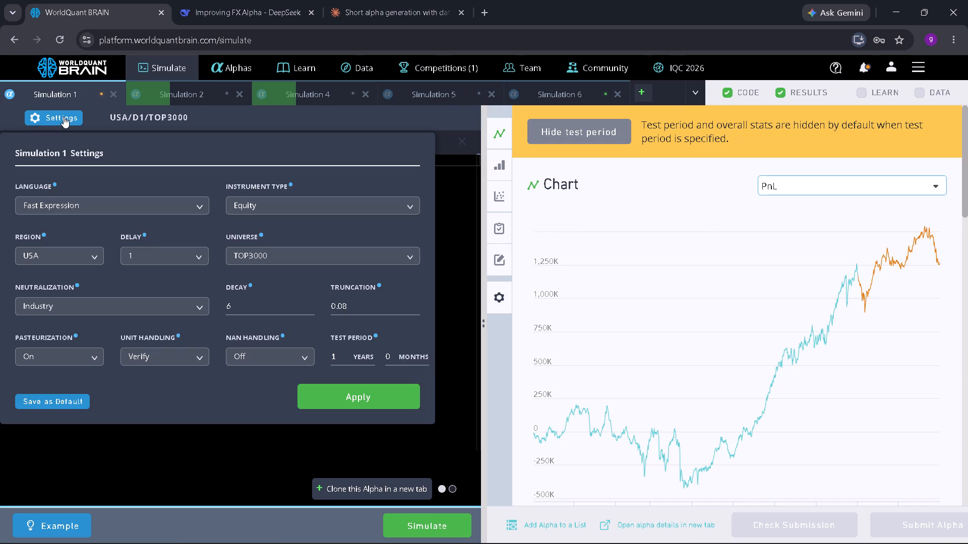
left_click(110, 302)
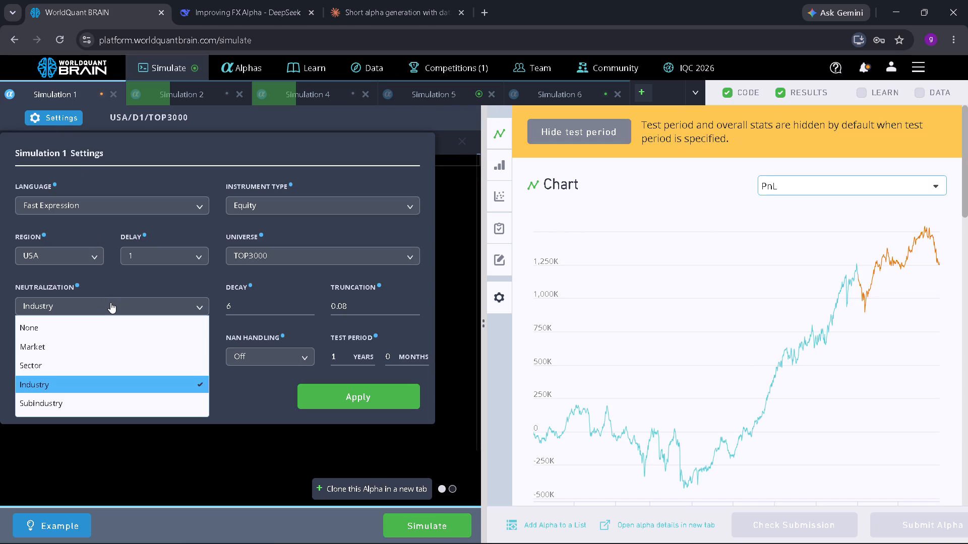
Set Simulation 1's neutralization to Sector and decay to 1, and simulate the anl4_cfi_flag alpha.
left_click(82, 360)
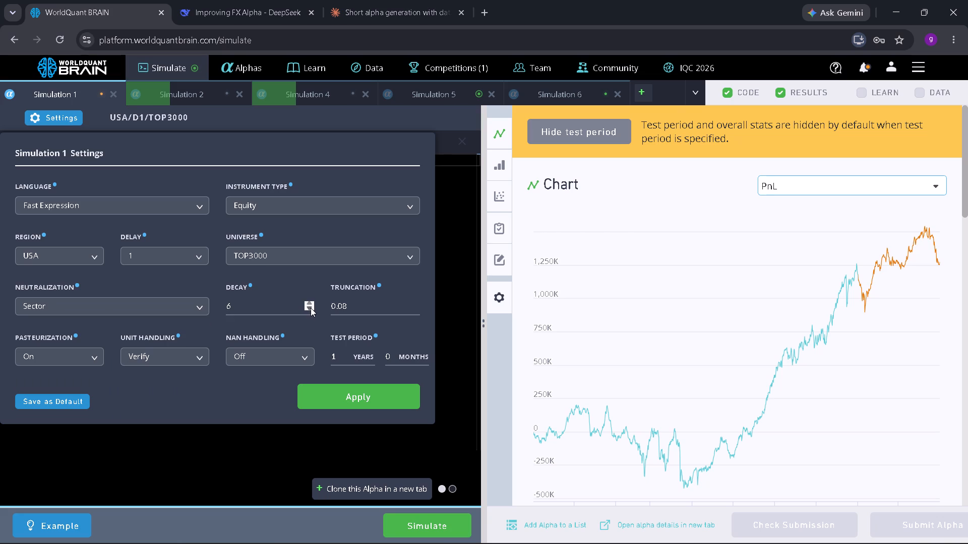
triple_click(311, 309)
double_click(311, 309)
left_click(355, 399)
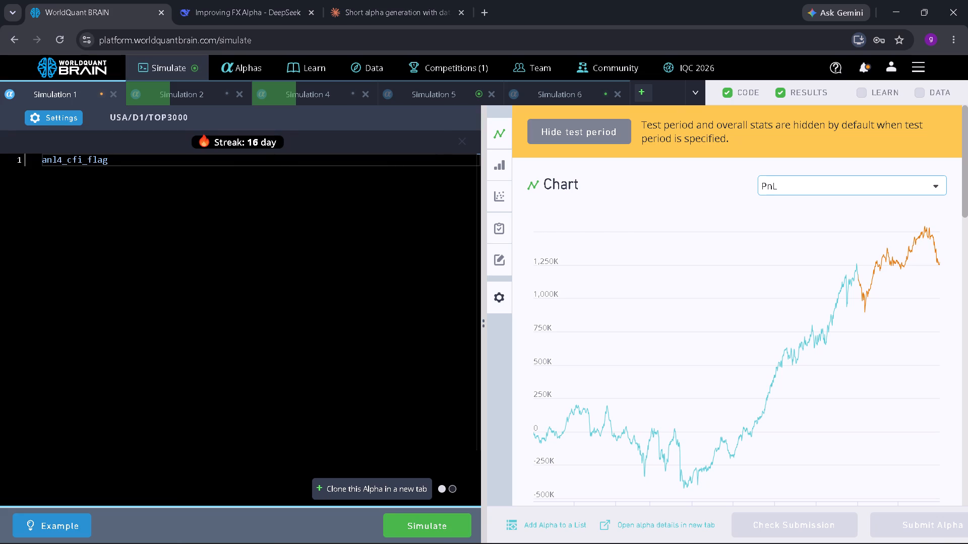
left_click(398, 517)
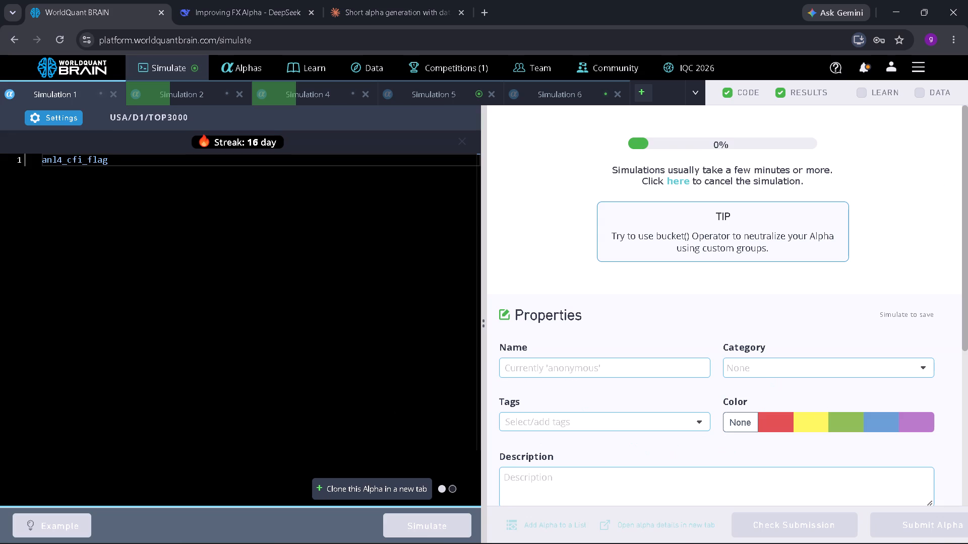
Switch to Simulation 5, show the anl4_cff_flag alpha's test period results, and run its submission check.
left_click(442, 92)
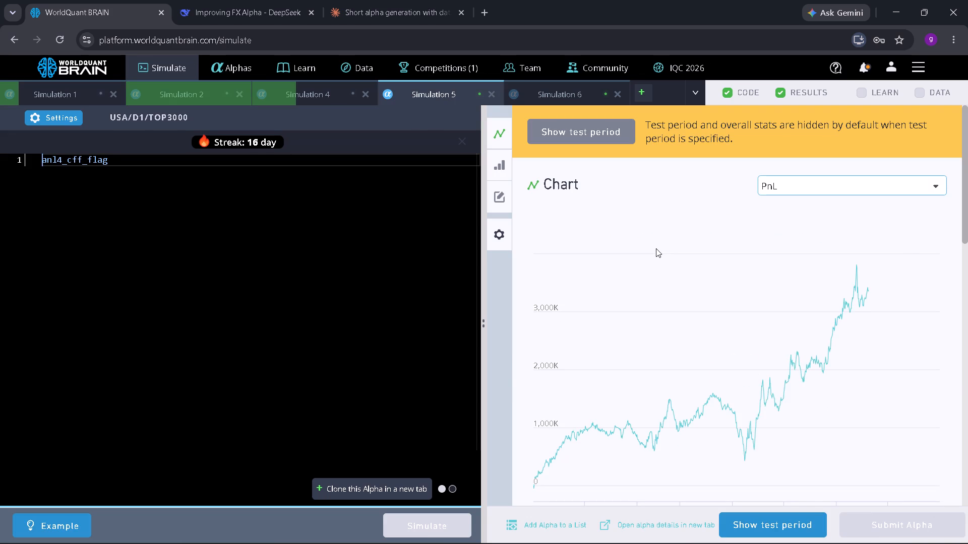
left_click(793, 521)
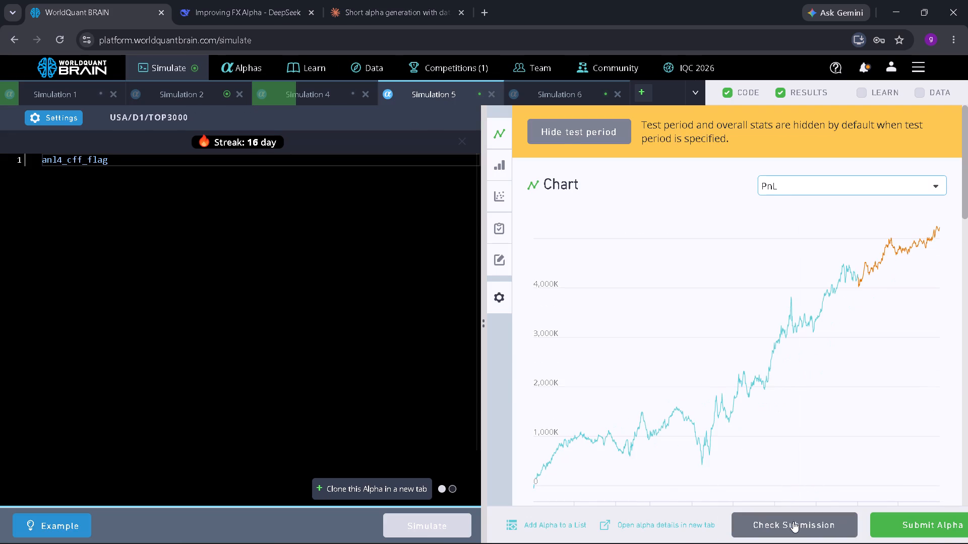
left_click(793, 521)
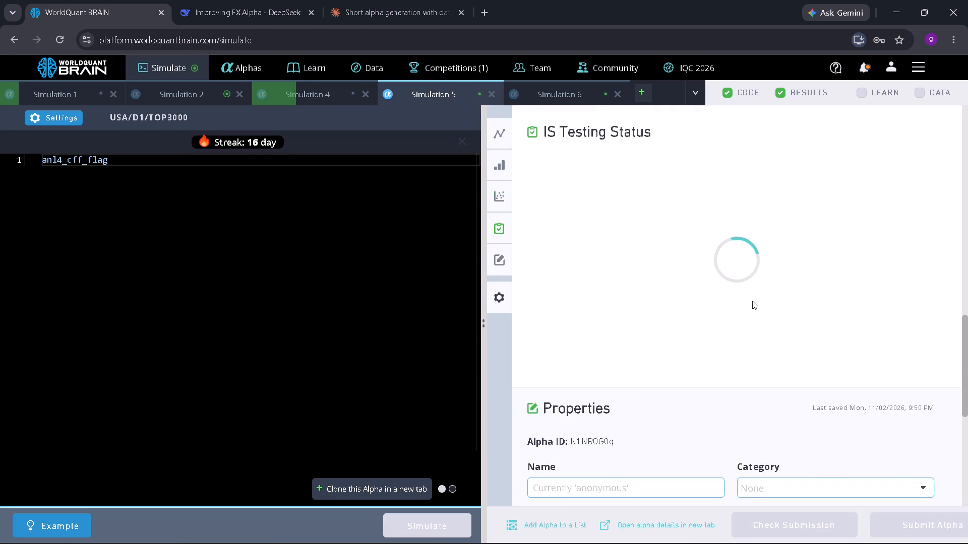
Examine the anl4_cff_flag alpha's IS summary, yearly statistics, correlation section and PnL chart in Simulation 5.
scroll(686, 262, "up", 6)
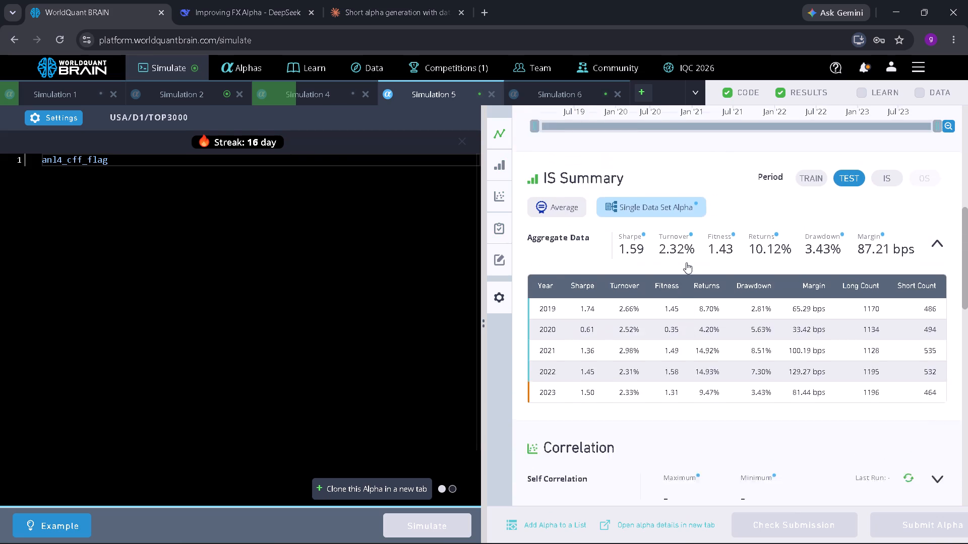
scroll(686, 262, "up", 2)
scroll(686, 262, "down", 1)
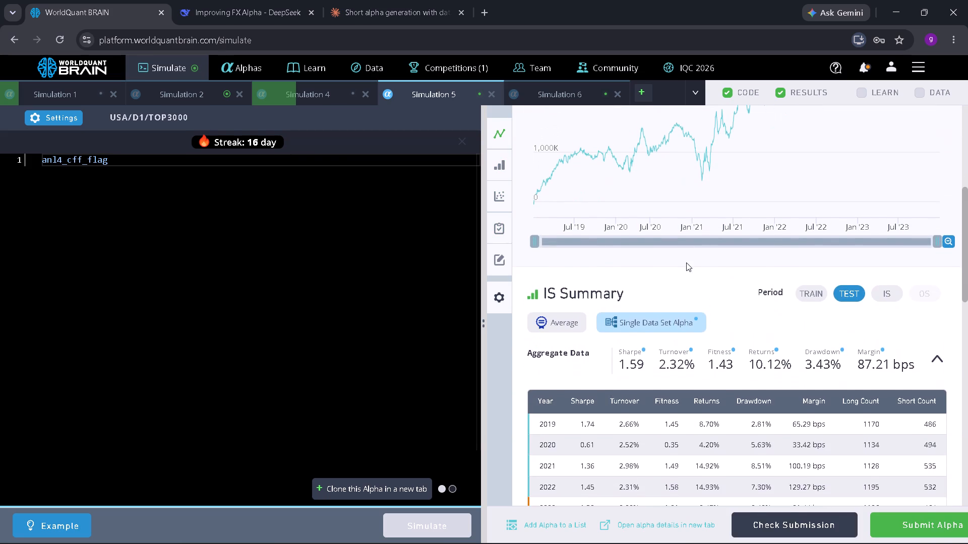
scroll(686, 262, "down", 5)
scroll(686, 262, "up", 4)
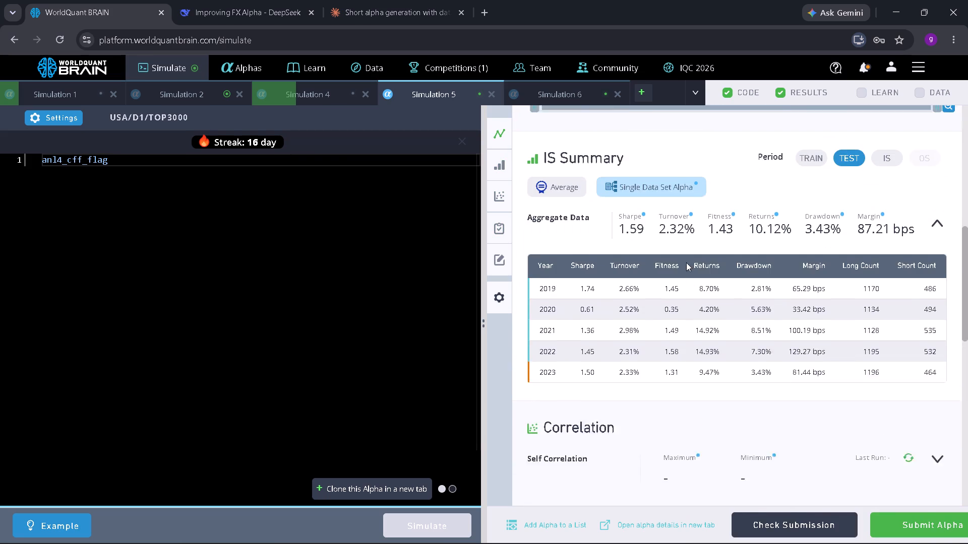
scroll(686, 262, "up", 2)
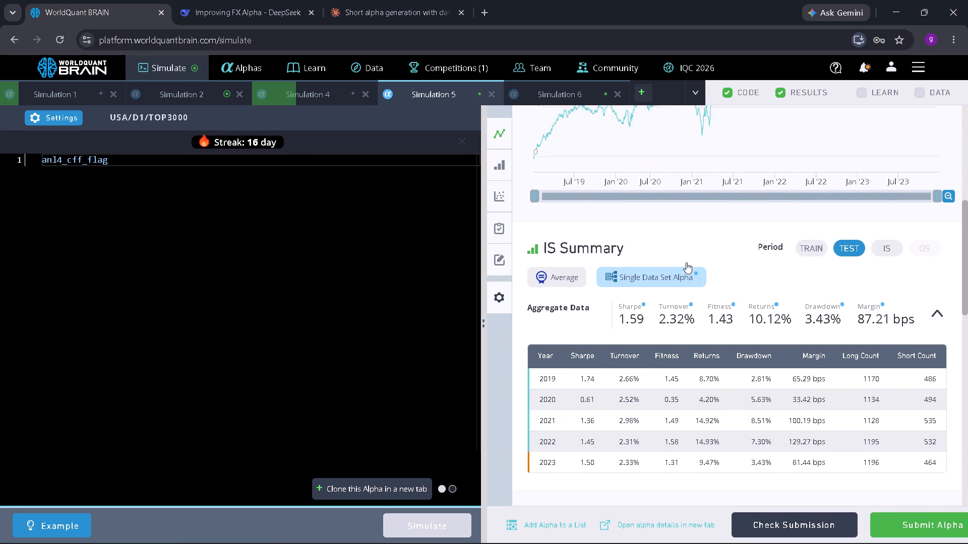
scroll(686, 262, "up", 5)
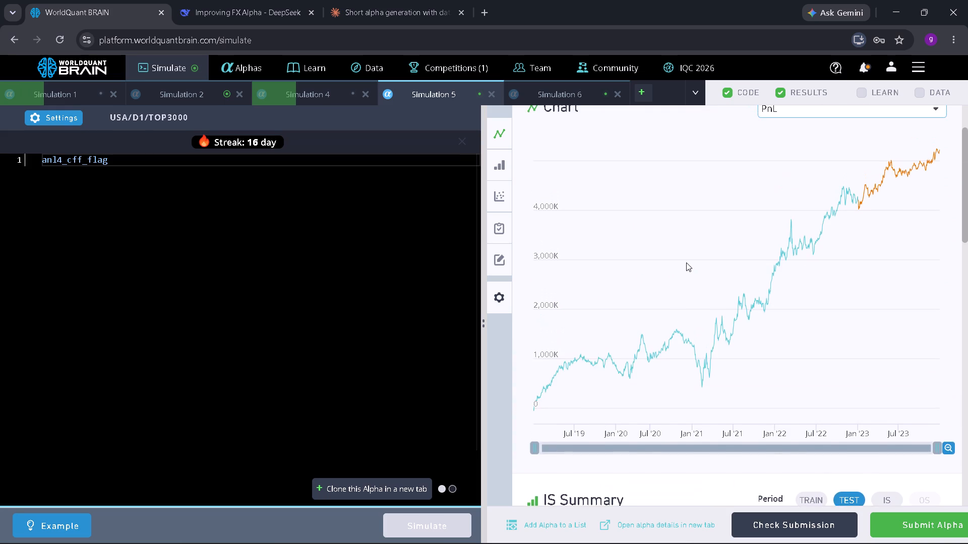
scroll(686, 262, "up", 1)
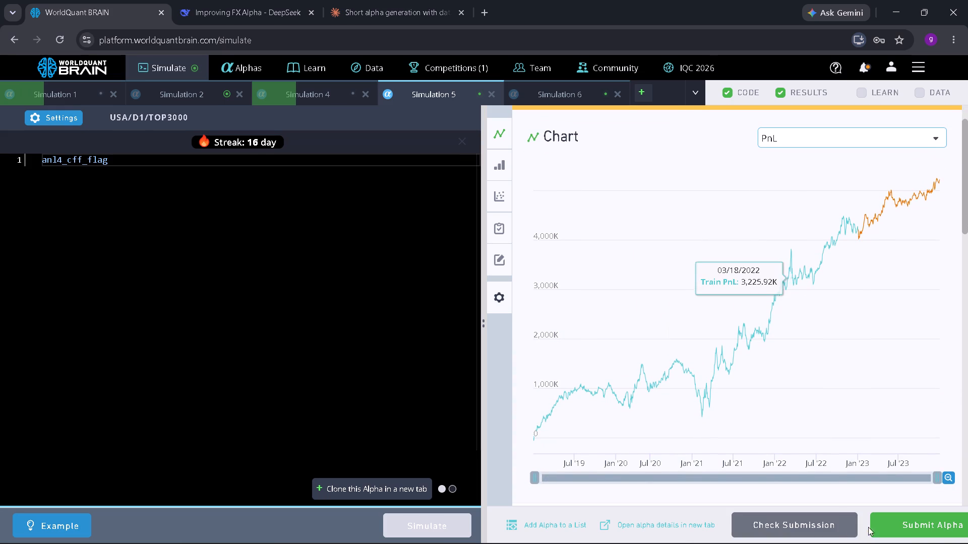
Submit the anl4_cff_flag alpha from Simulation 5.
left_click(896, 520)
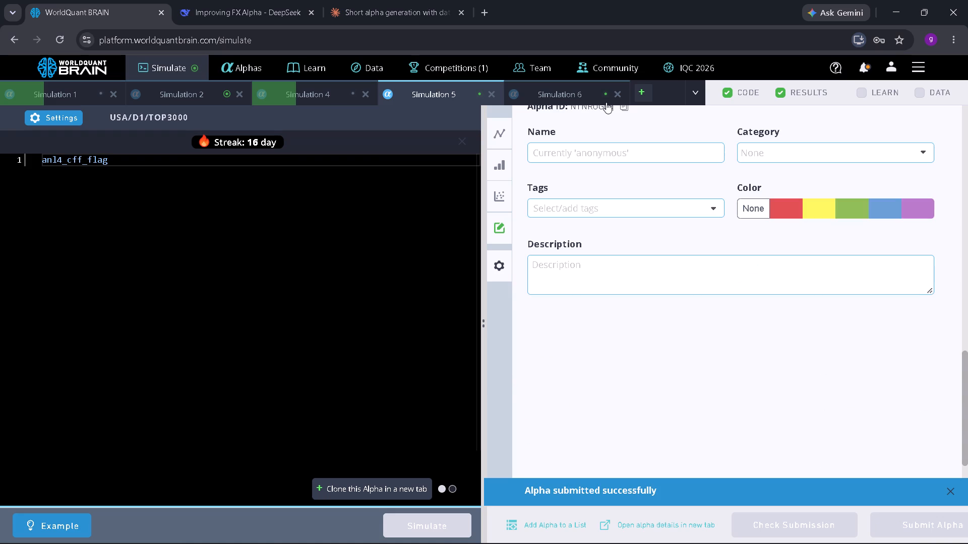
Switch to Simulation 2, show the anl4_capex_flag alpha's test period results, and expand its failed IS tests.
left_click(185, 89)
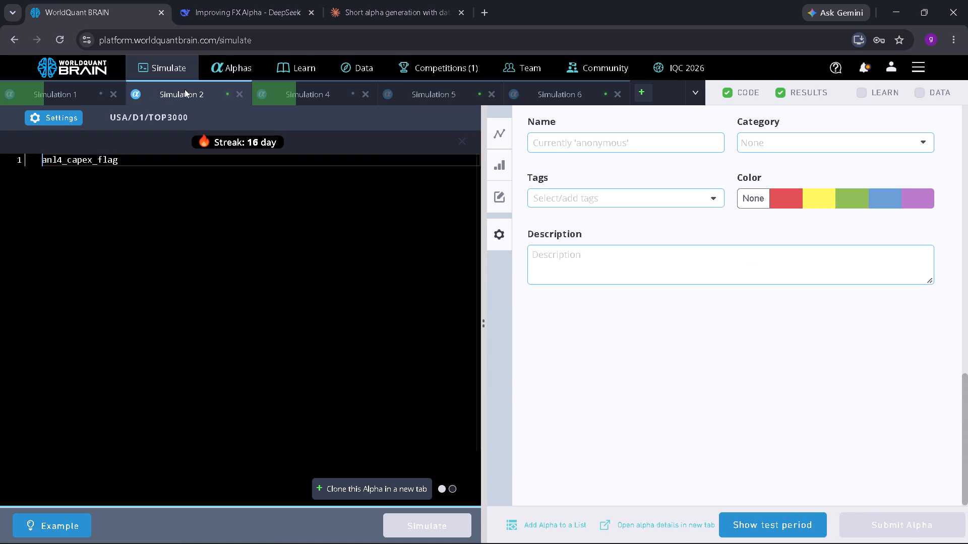
left_click(777, 522)
left_click(792, 263)
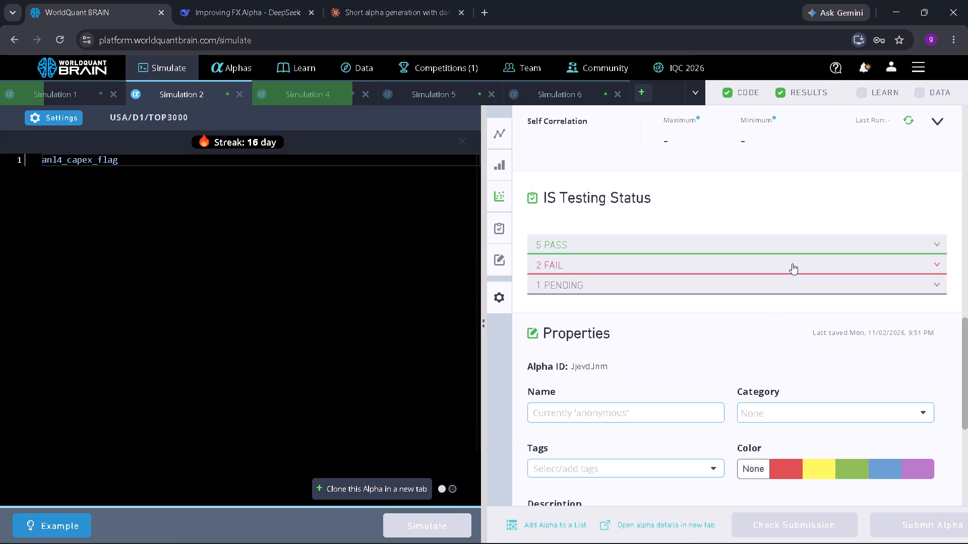
Set Simulation 2's decay to 4 and simulate the anl4_capex_flag alpha.
left_click(40, 117)
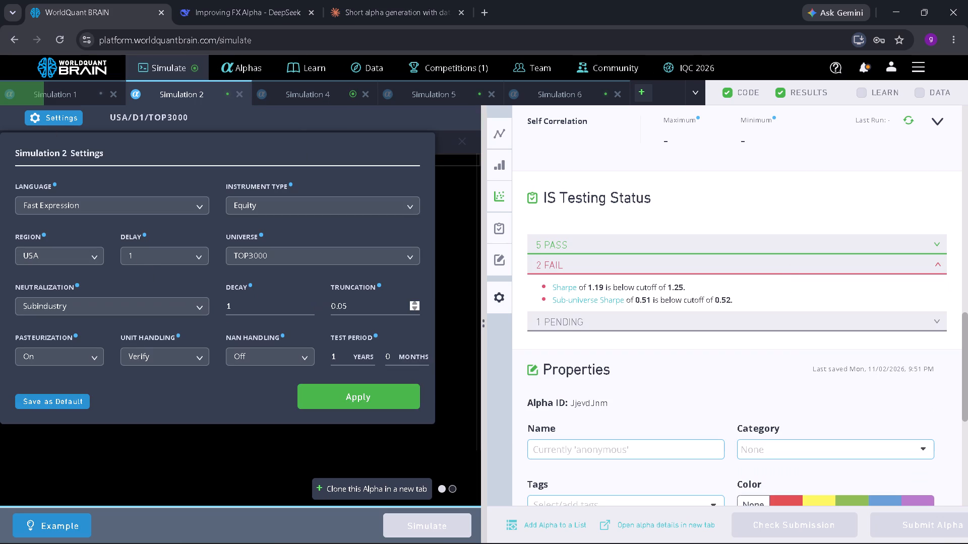
double_click(310, 303)
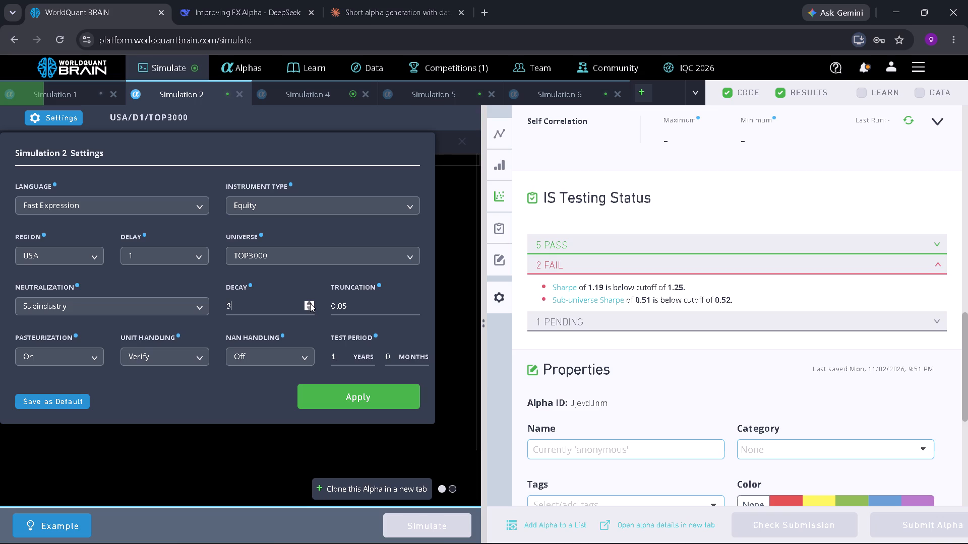
left_click(310, 303)
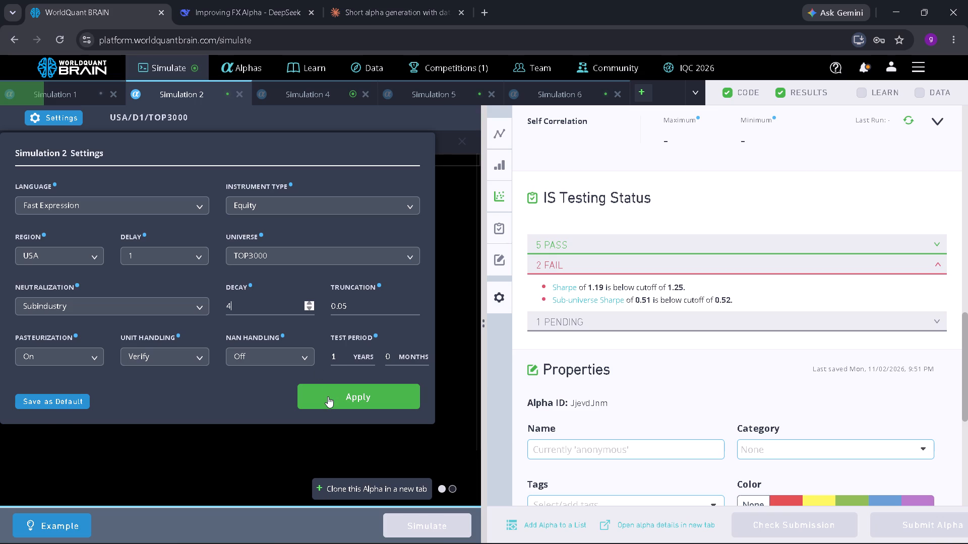
left_click(328, 396)
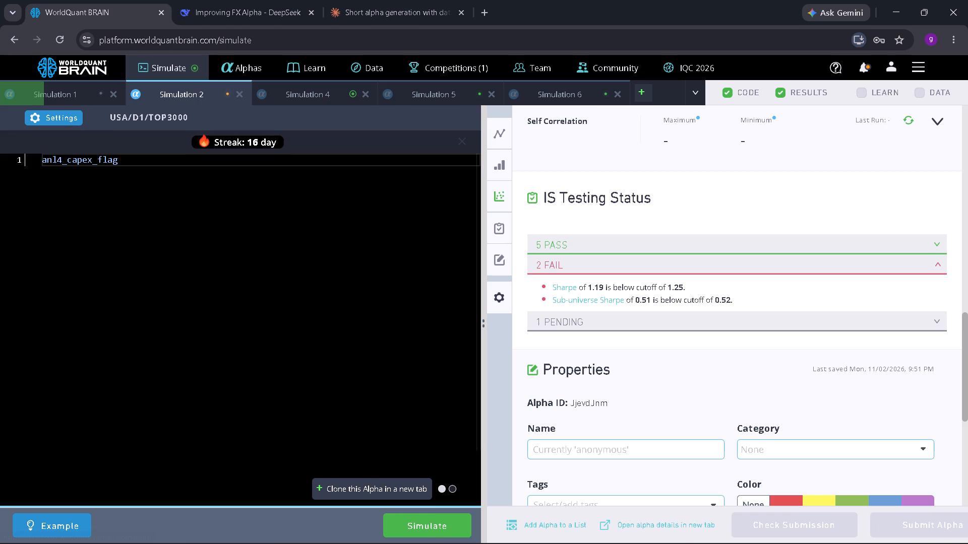
left_click(437, 529)
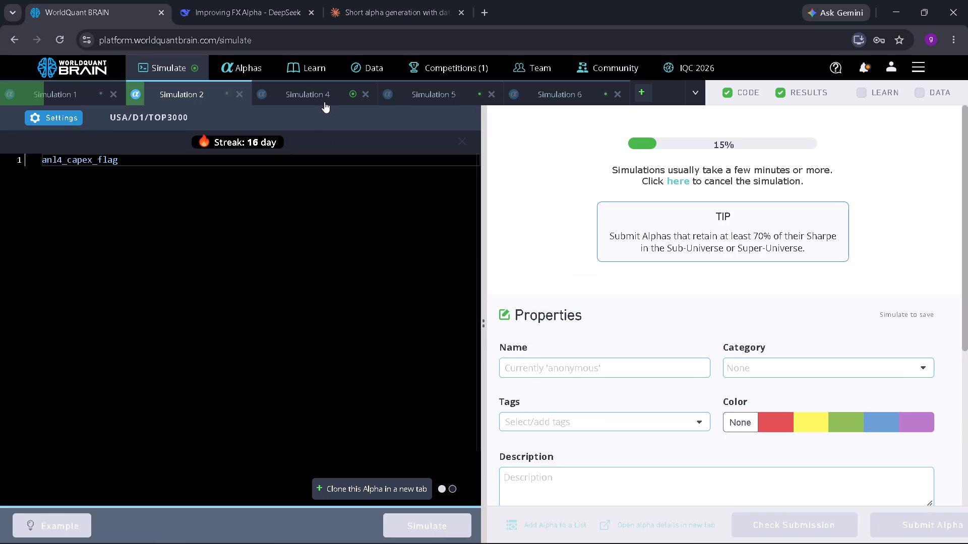
Switch to Simulation 4, show the anl4_bvps_flag alpha's test period results, and expand its failed IS tests.
left_click(323, 97)
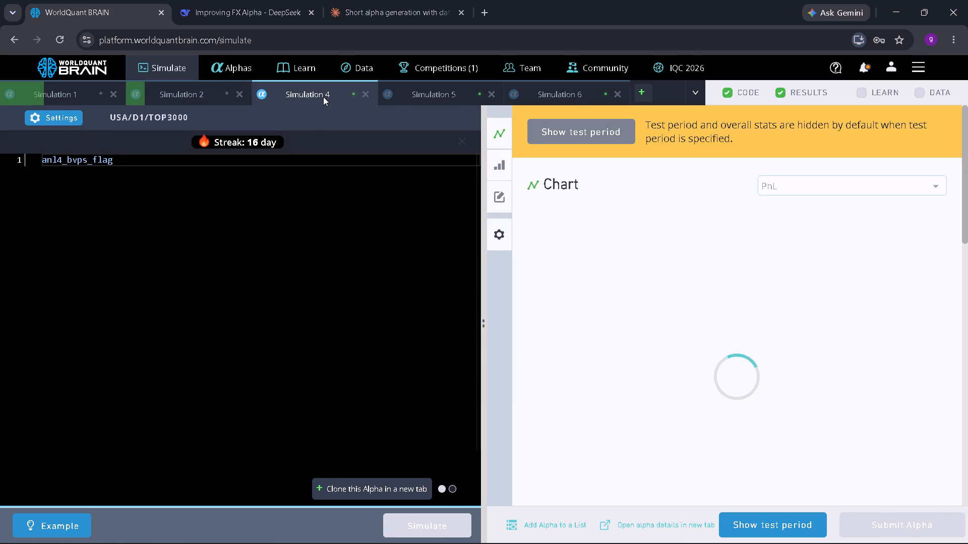
left_click(742, 522)
scroll(754, 410, "down", 5)
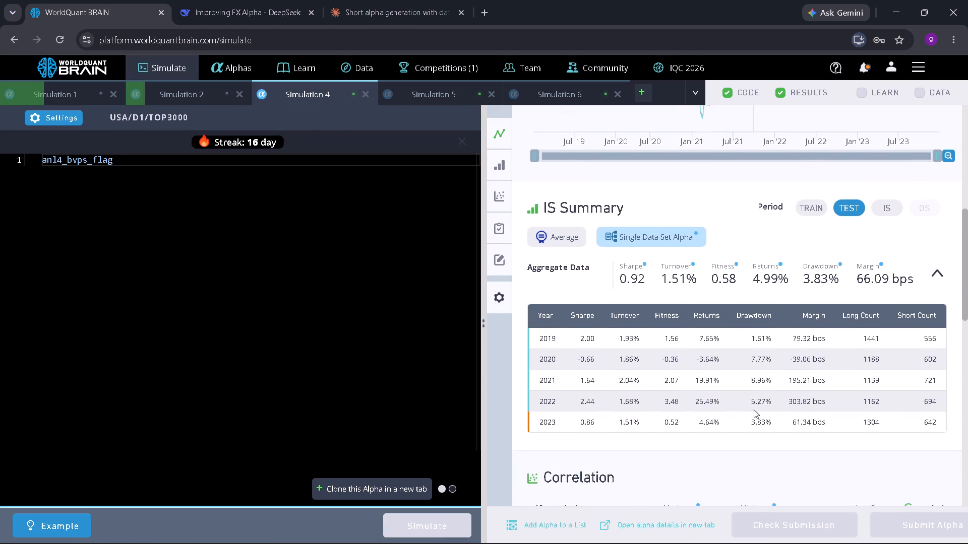
scroll(754, 410, "down", 4)
left_click(753, 415)
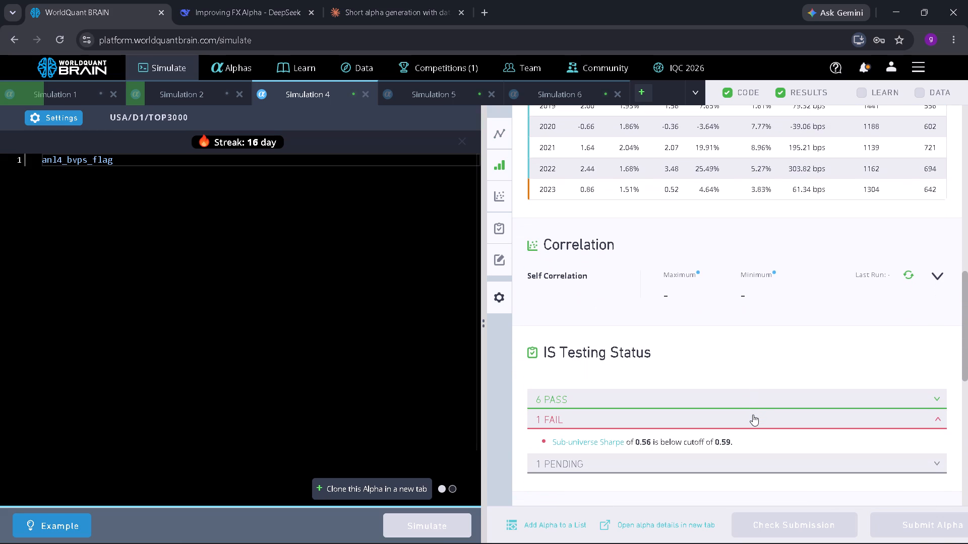
Set Simulation 4's neutralization to Subindustry and simulate the anl4_bvps_flag alpha.
left_click(51, 113)
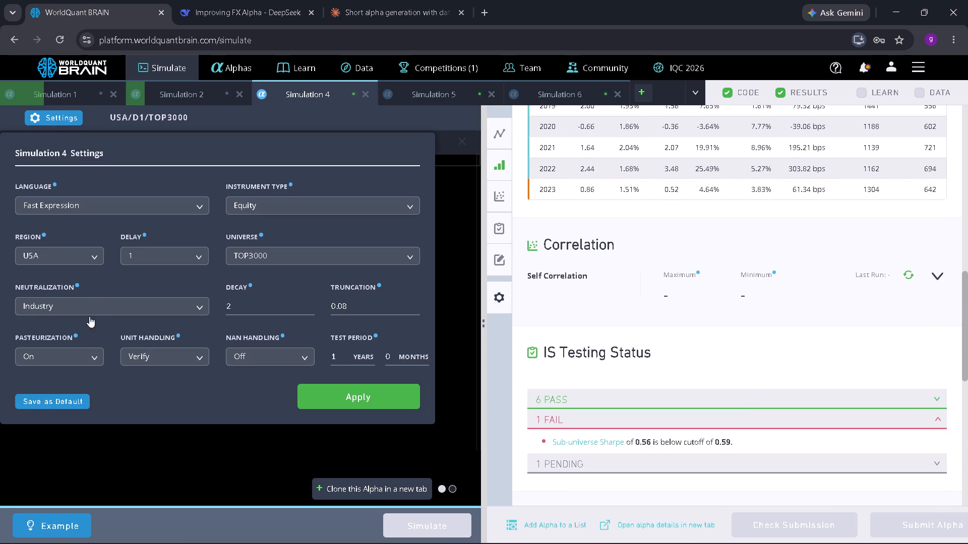
left_click(65, 310)
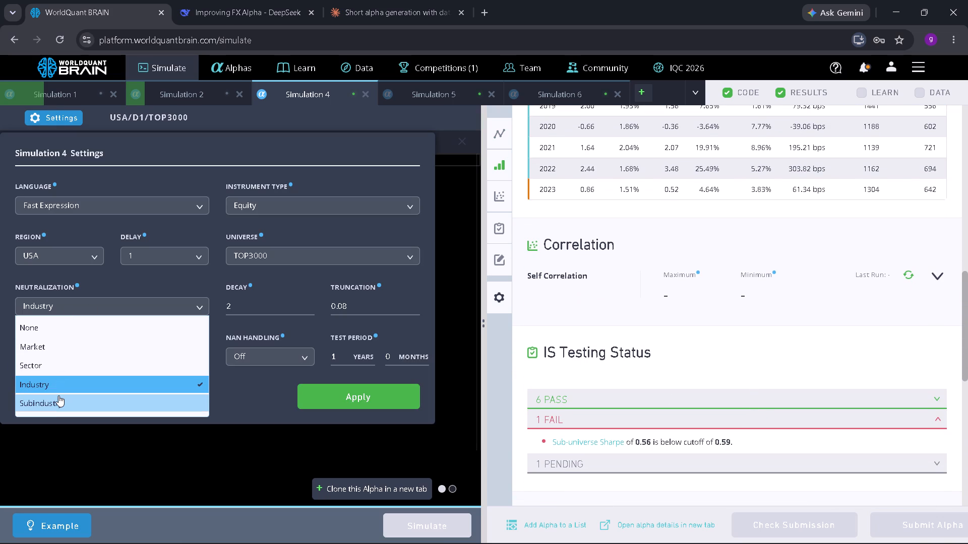
left_click(58, 398)
left_click(319, 384)
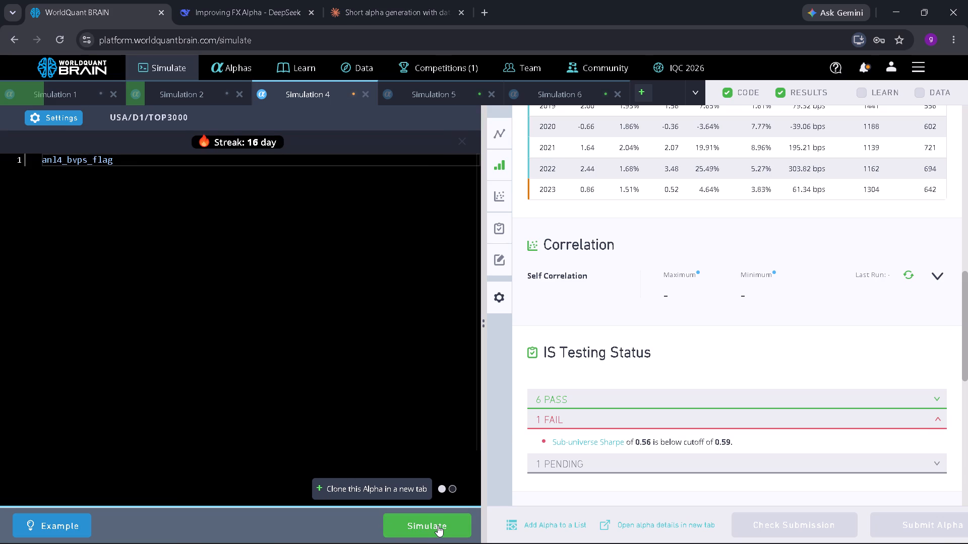
left_click(438, 525)
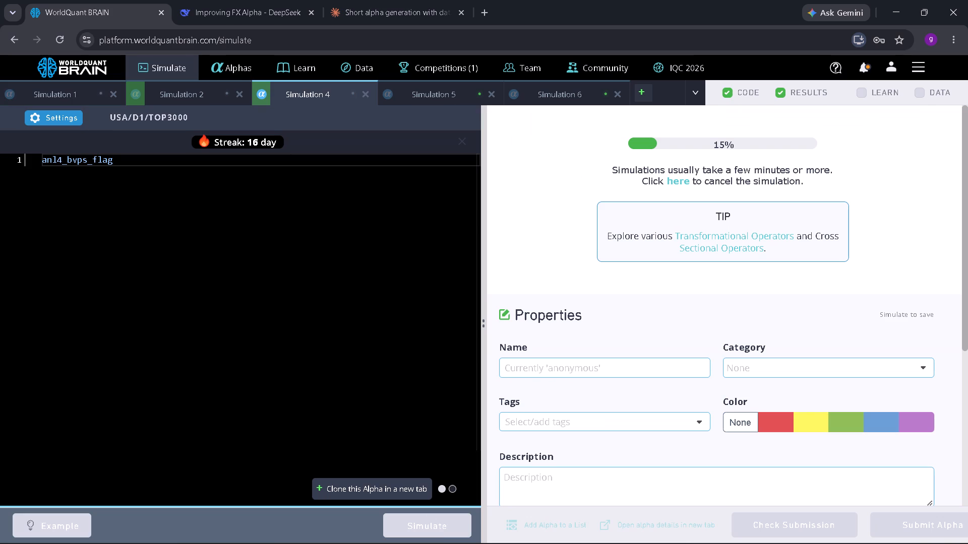
Switch to Simulation 1, show the anl4_cfi_flag alpha's test period results, and expand its failed IS tests.
left_click(76, 84)
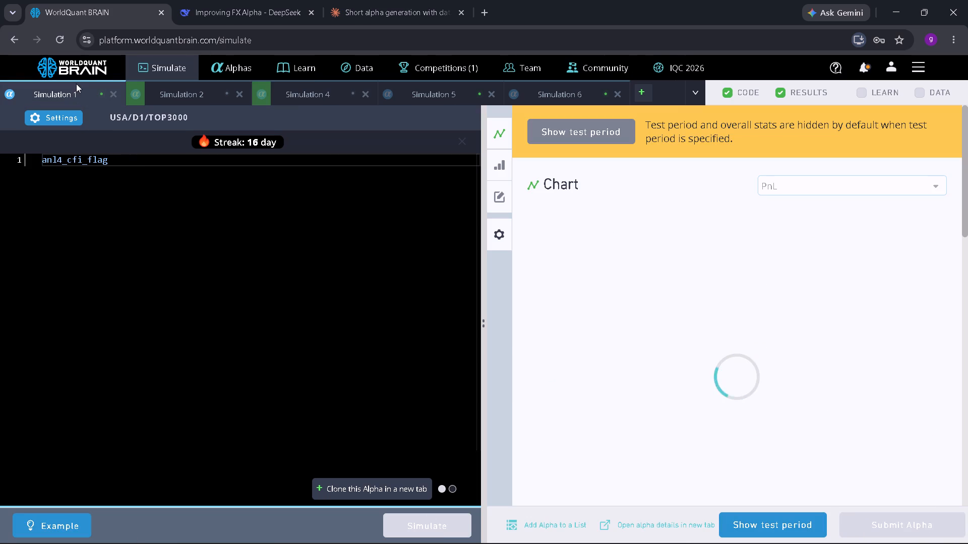
left_click(775, 515)
scroll(780, 453, "down", 2)
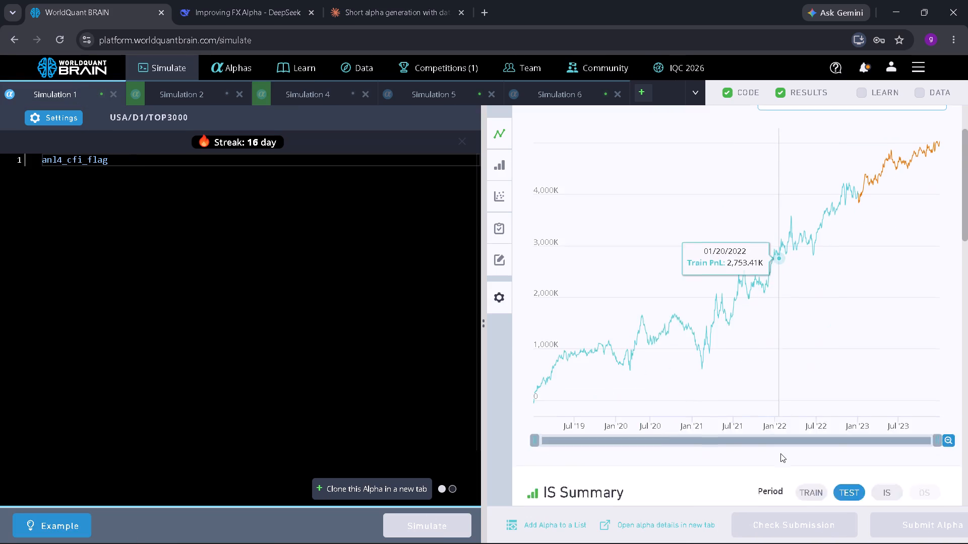
scroll(780, 453, "down", 9)
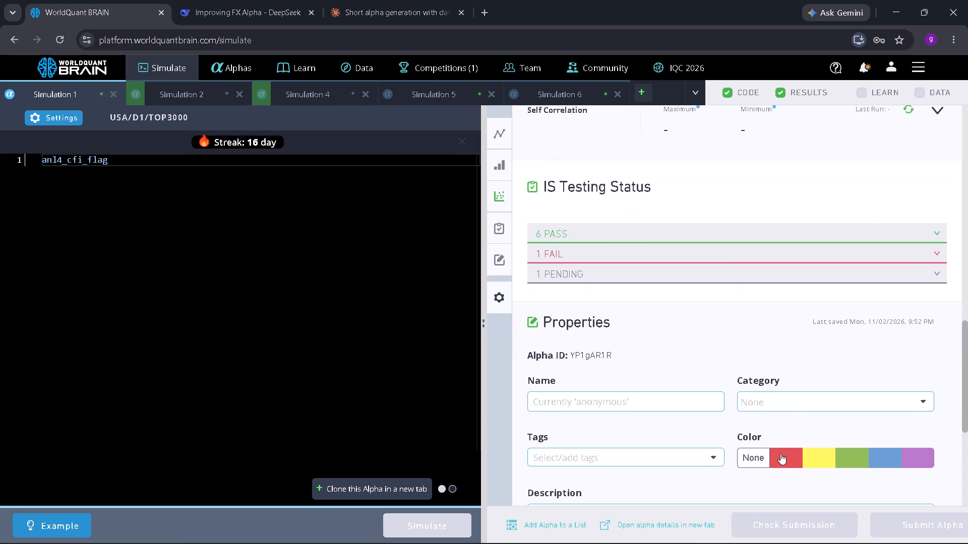
left_click(725, 248)
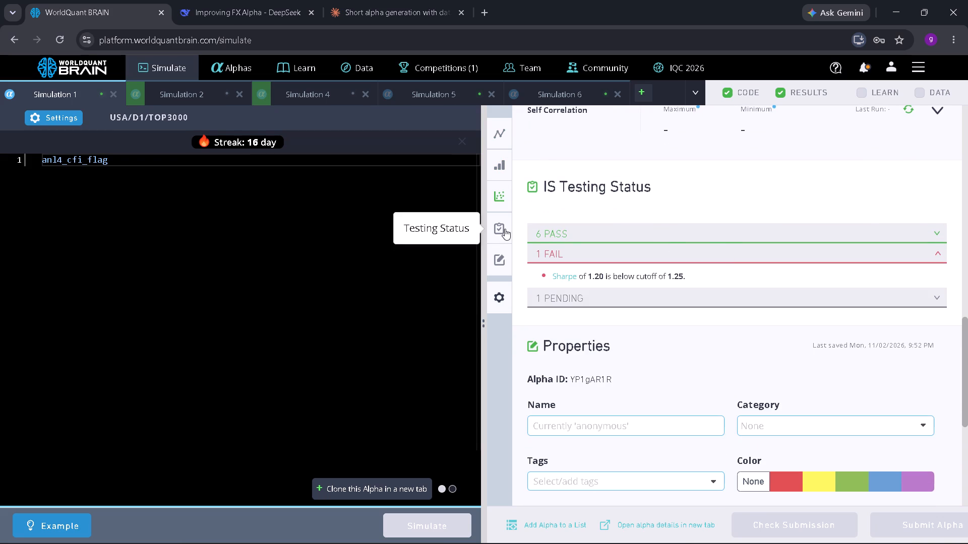
Set Simulation 1's neutralization to Market for the anl4_cfi_flag alpha.
left_click(69, 124)
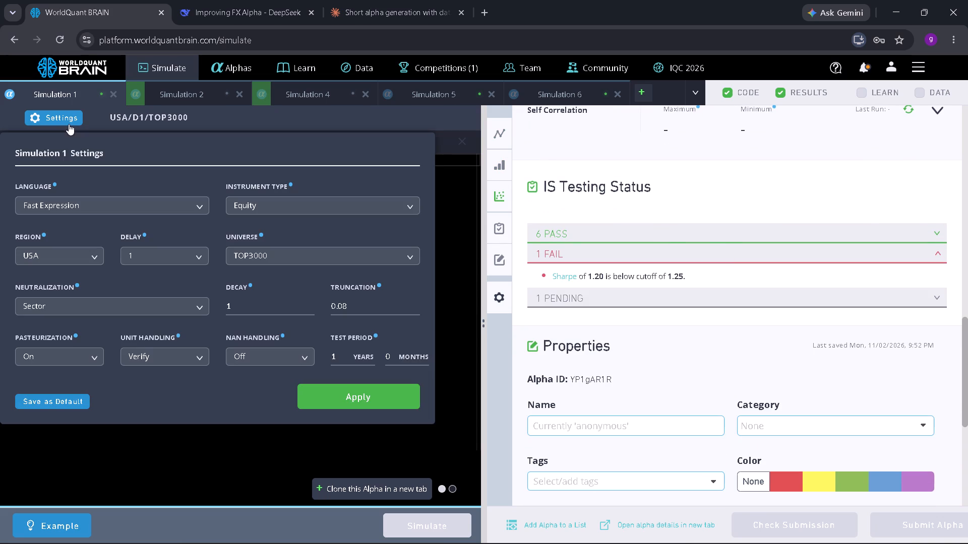
left_click(161, 308)
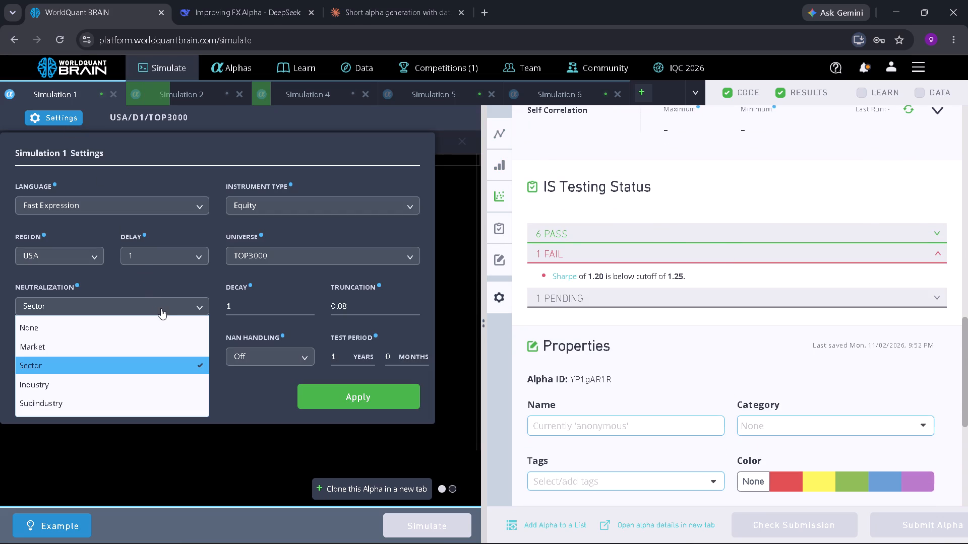
left_click(138, 344)
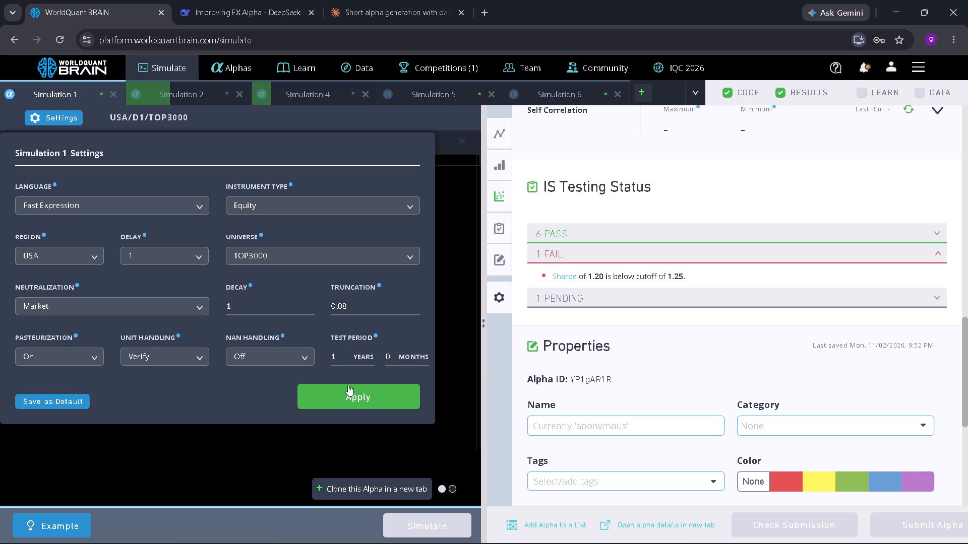
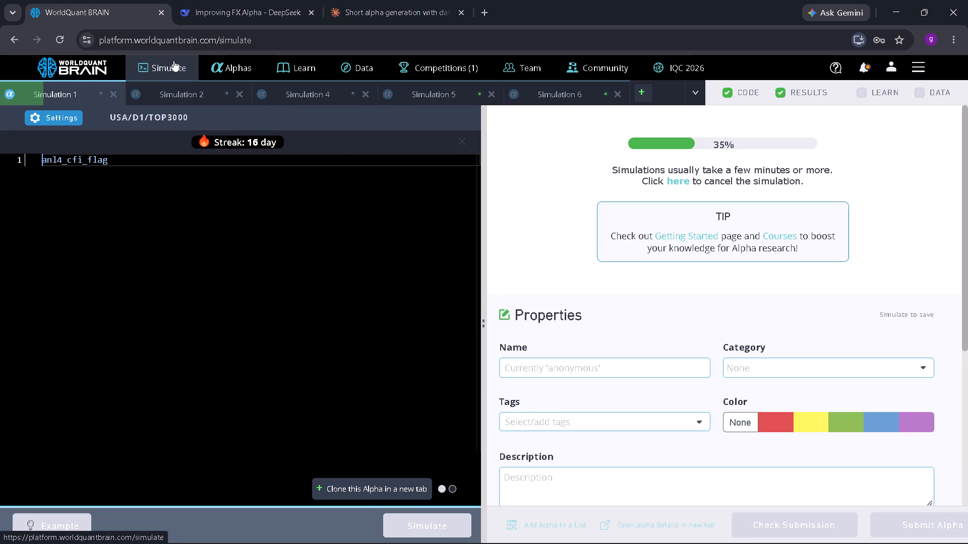
Check Simulation 2, and in Simulation 4 show the test period results for the anl4_bvps_flag alpha.
left_click(197, 90)
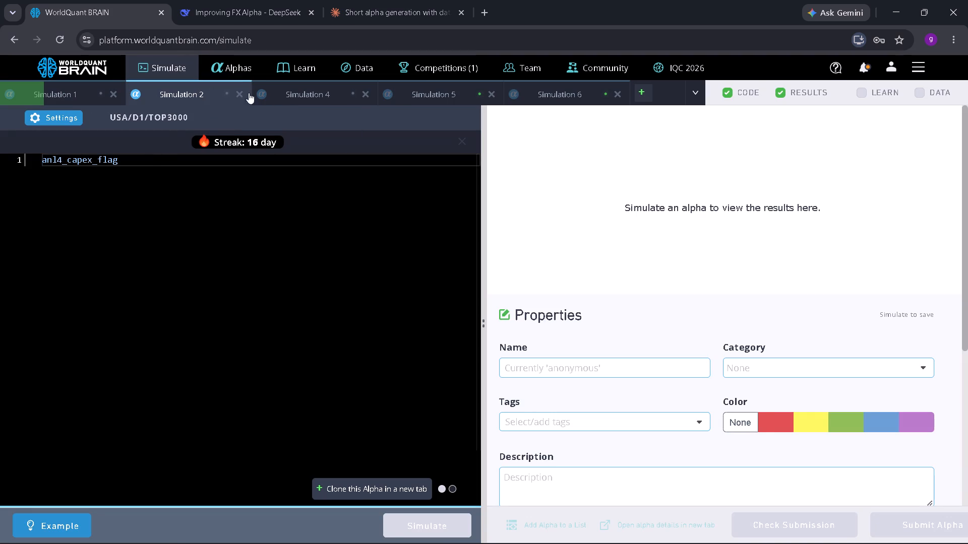
left_click(313, 94)
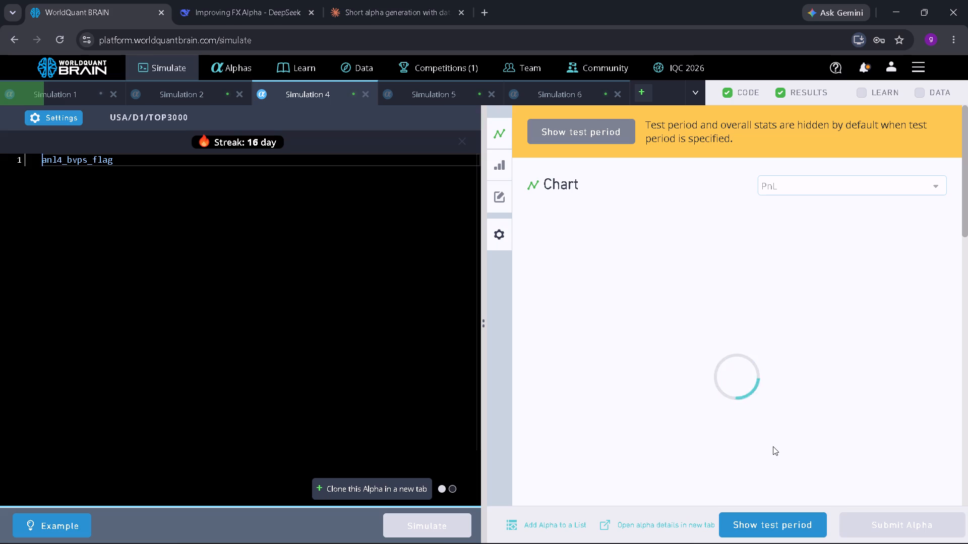
left_click(766, 526)
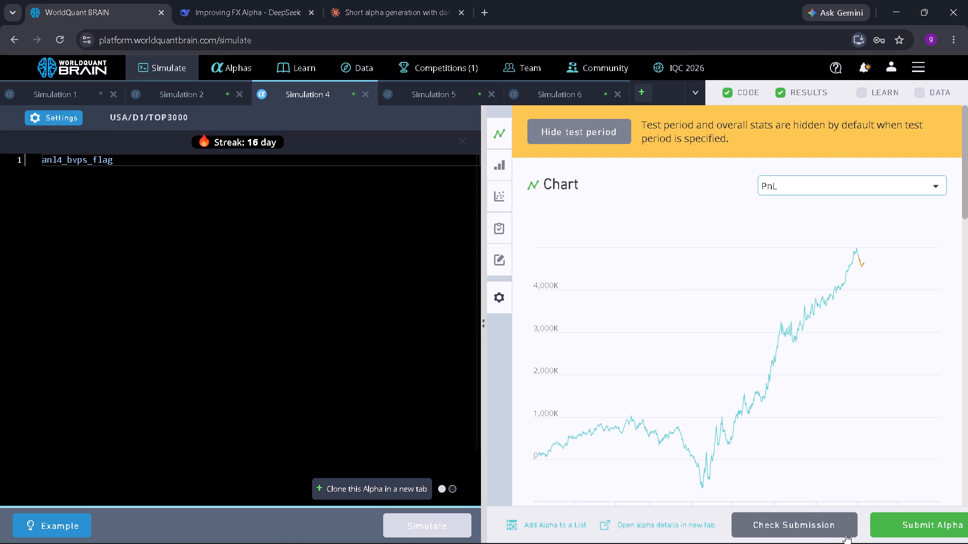
Review the anl4_bvps_flag alpha's IS summary and testing status in Simulation 4, and try to submit the alpha.
scroll(810, 459, "down", 6)
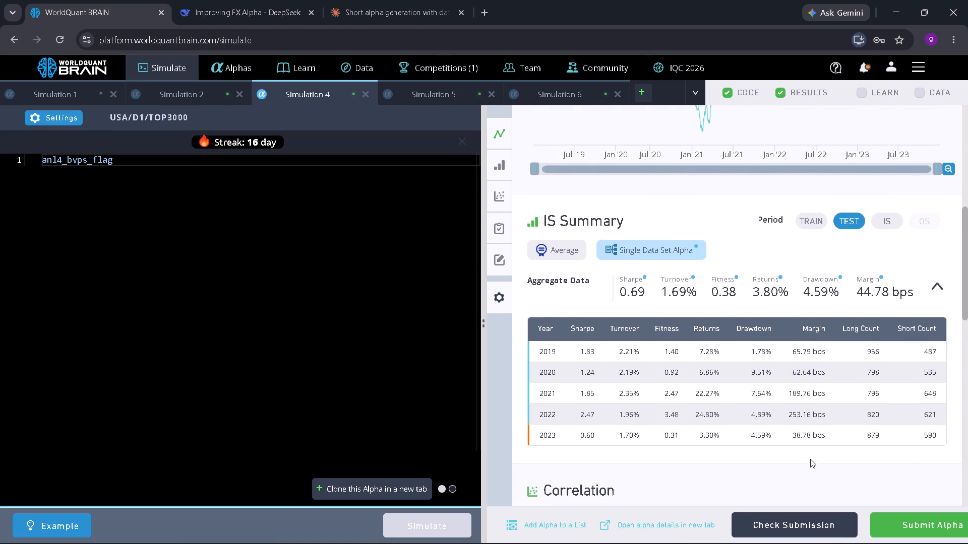
scroll(810, 459, "down", 2)
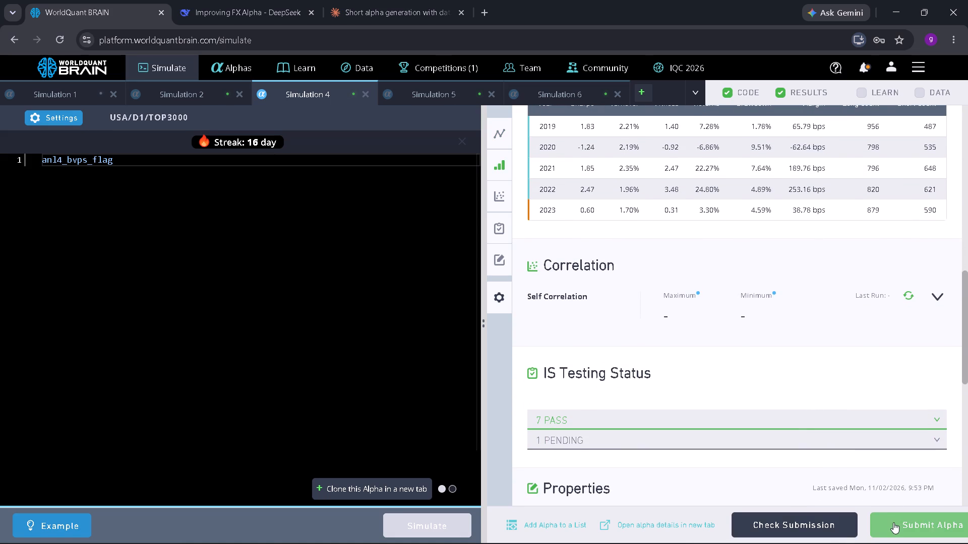
left_click(893, 522)
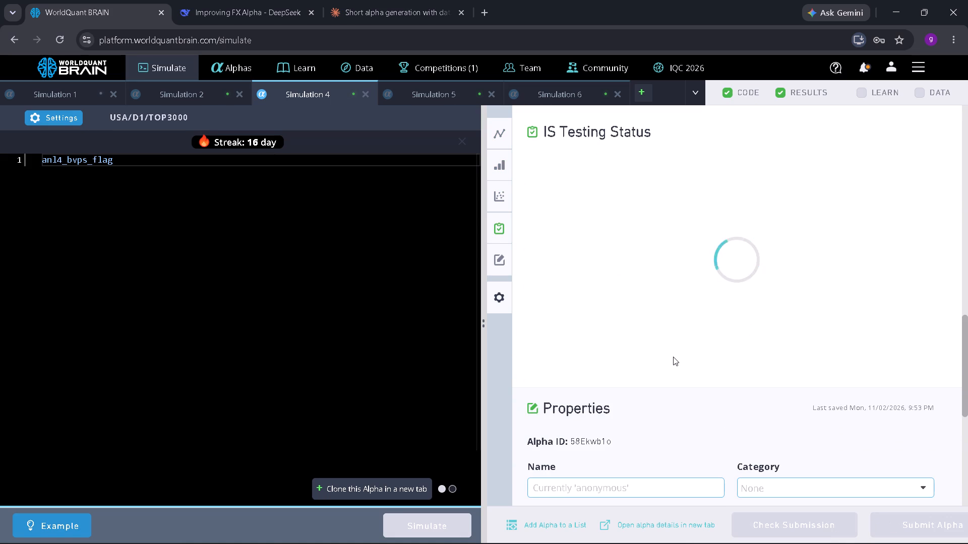
Examine the anl4_bvps_flag alpha's chart and yearly summary during the submission check, and expand its failed IS tests.
scroll(673, 357, "up", 6)
scroll(673, 357, "down", 1)
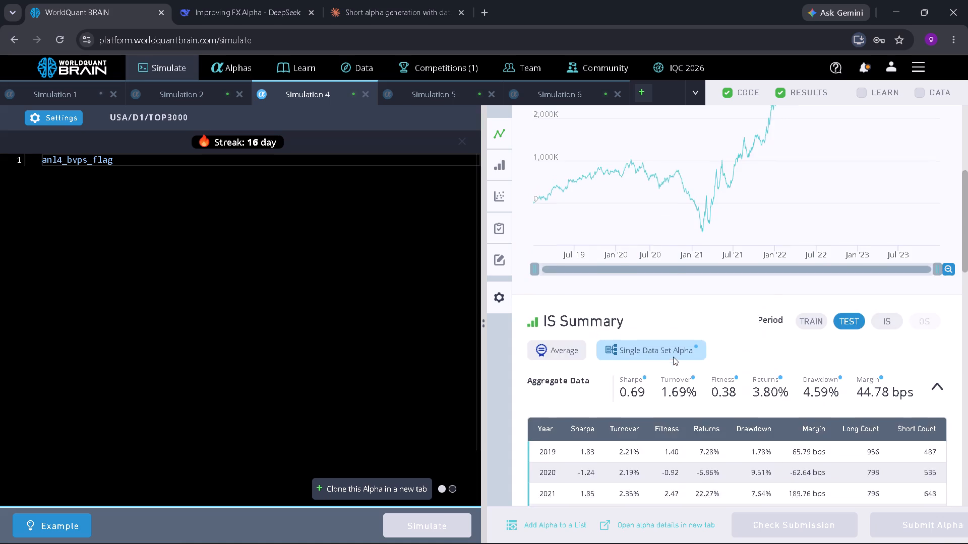
scroll(673, 357, "down", 5)
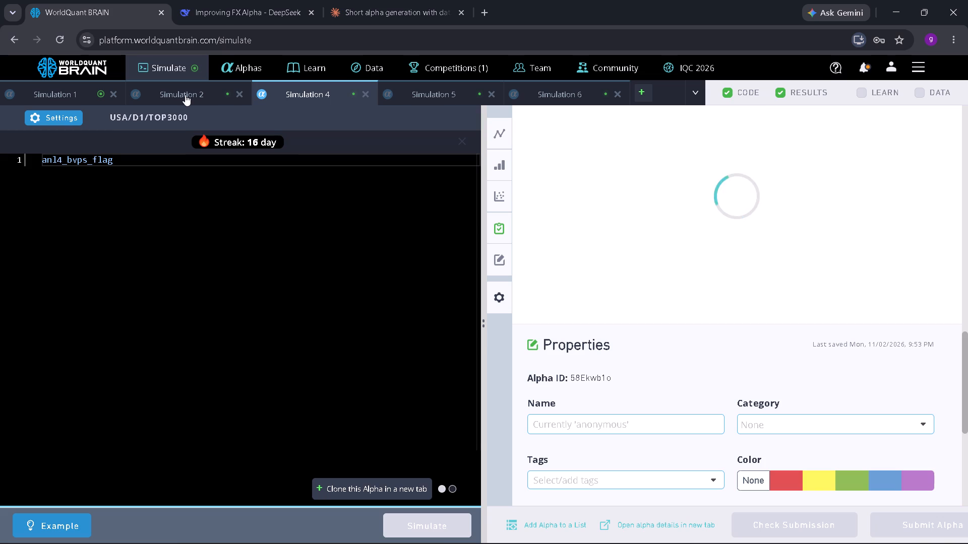
scroll(616, 189, "up", 10)
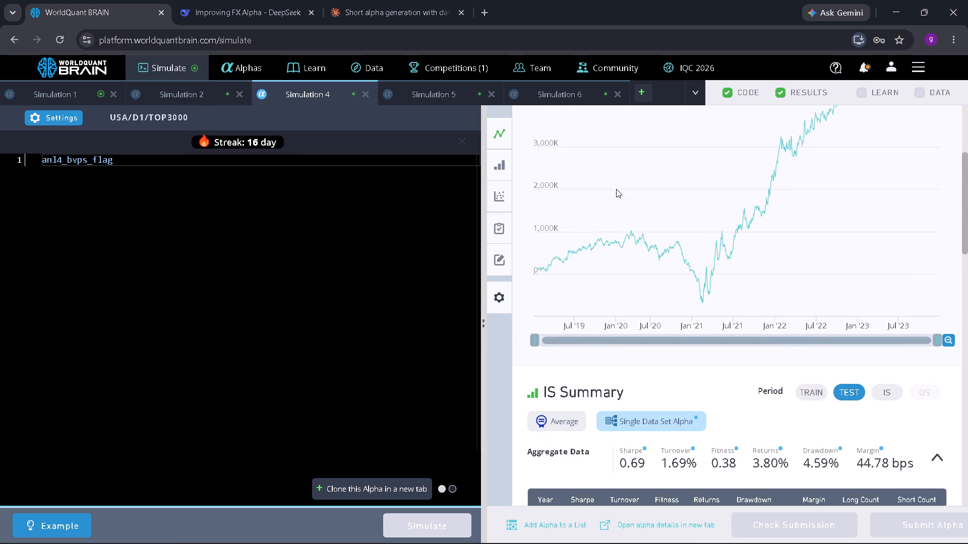
scroll(616, 189, "right", 2)
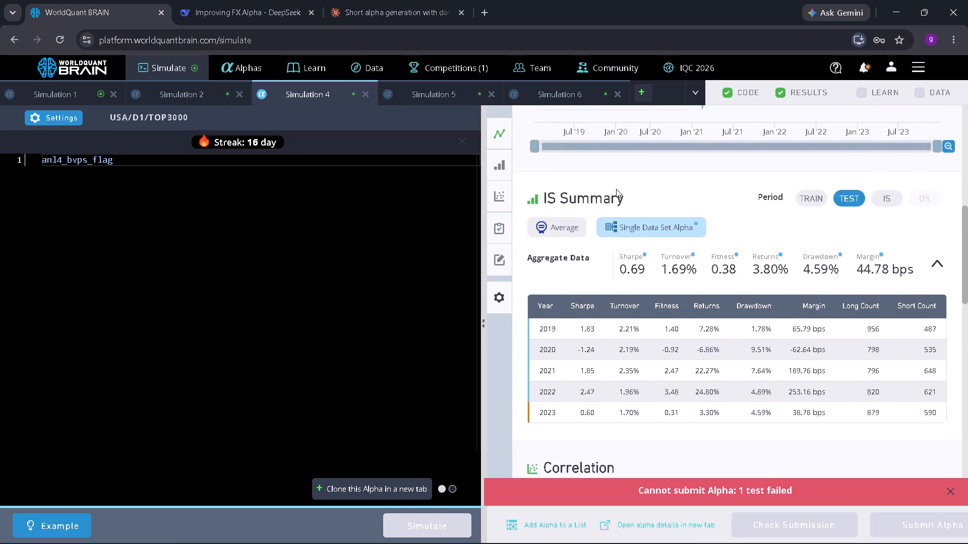
scroll(616, 189, "down", 3)
left_click(603, 337)
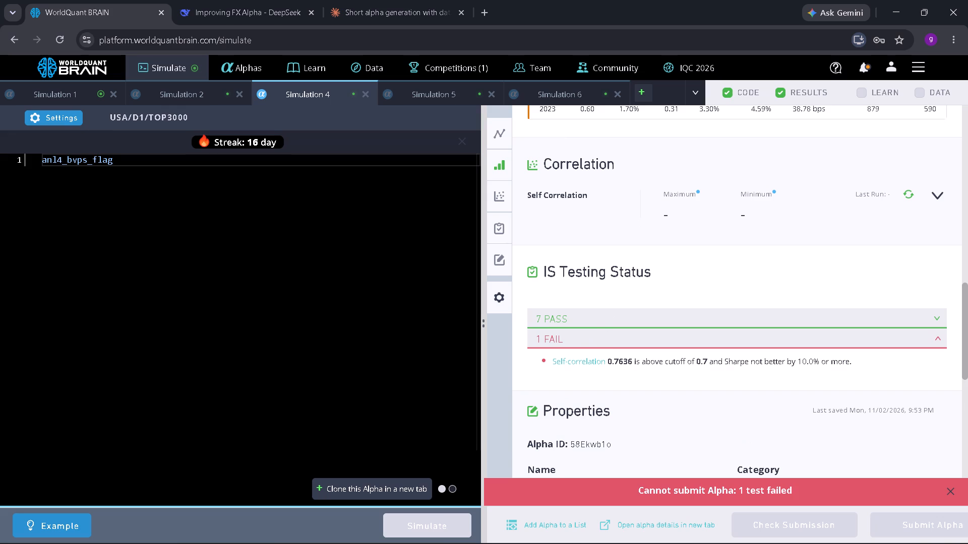
Set Simulation 4's decay to 4 and simulate the anl4_bvps_flag alpha.
left_click(69, 113)
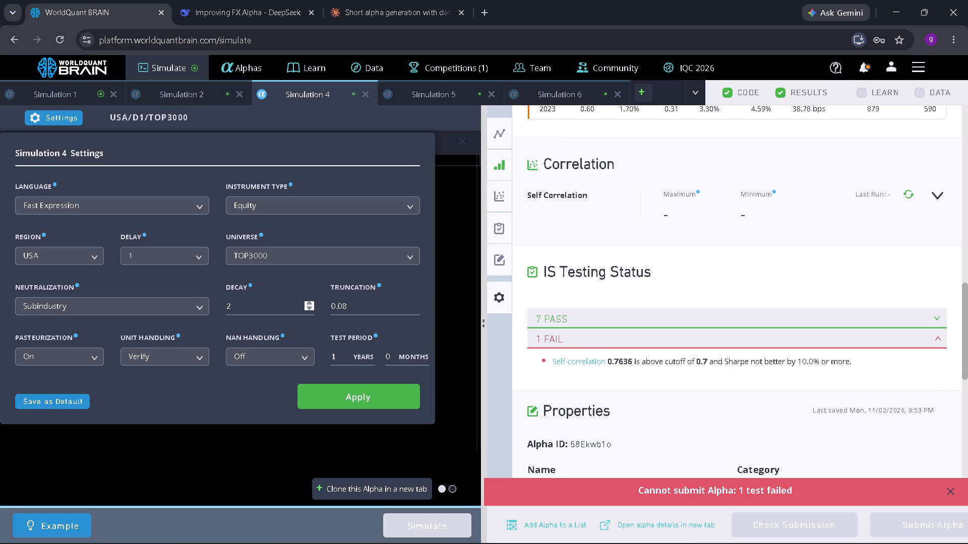
double_click(312, 303)
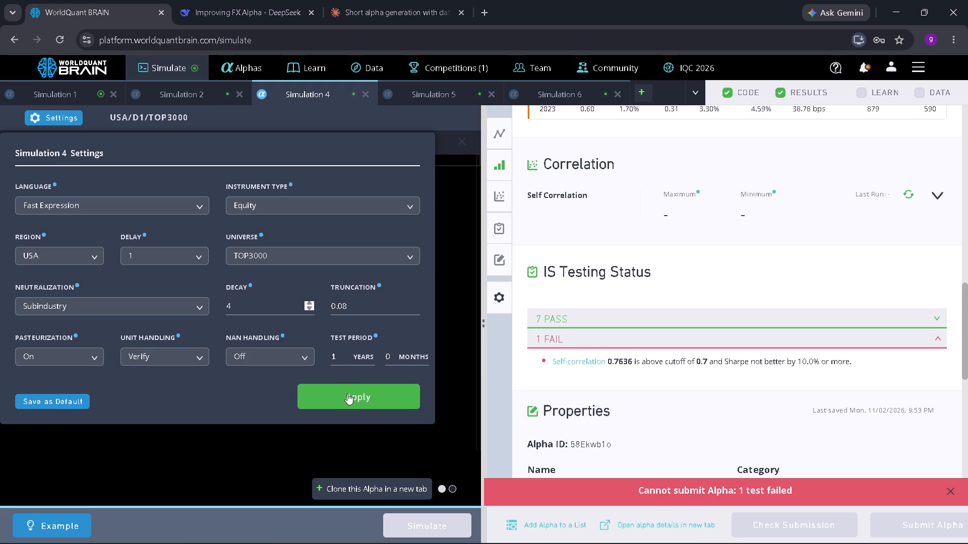
left_click(347, 393)
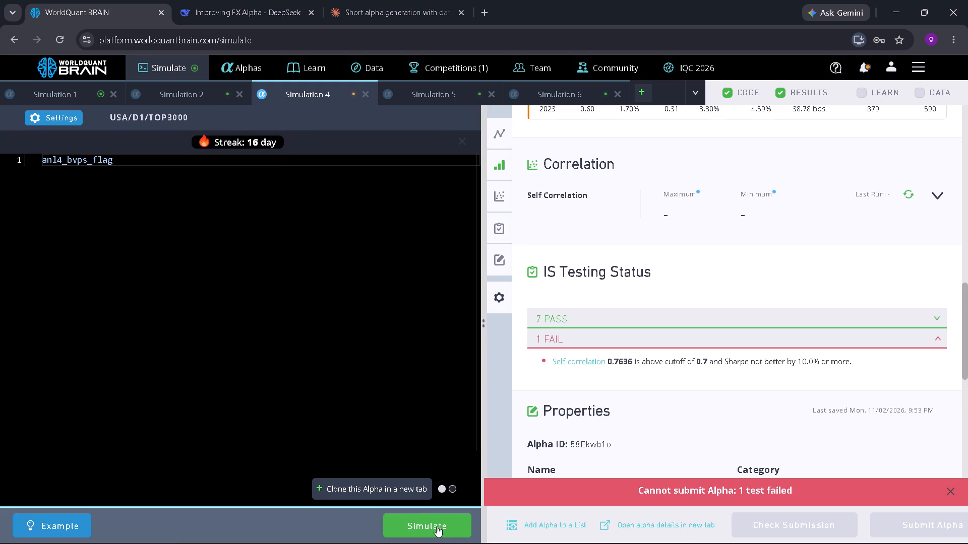
left_click(437, 523)
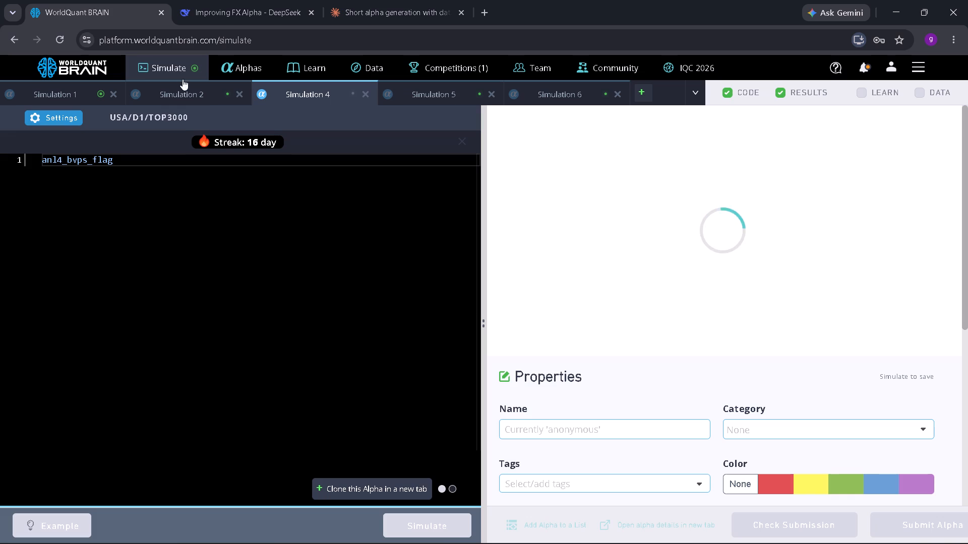
Switch to Simulation 2, show the anl4_capex_flag alpha's test period results, and expand its failed IS tests.
left_click(199, 89)
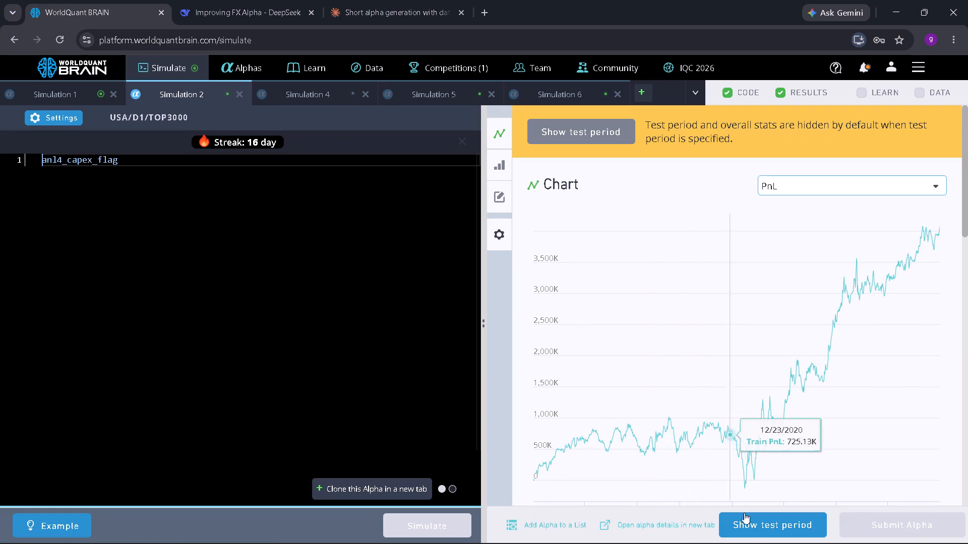
left_click(755, 525)
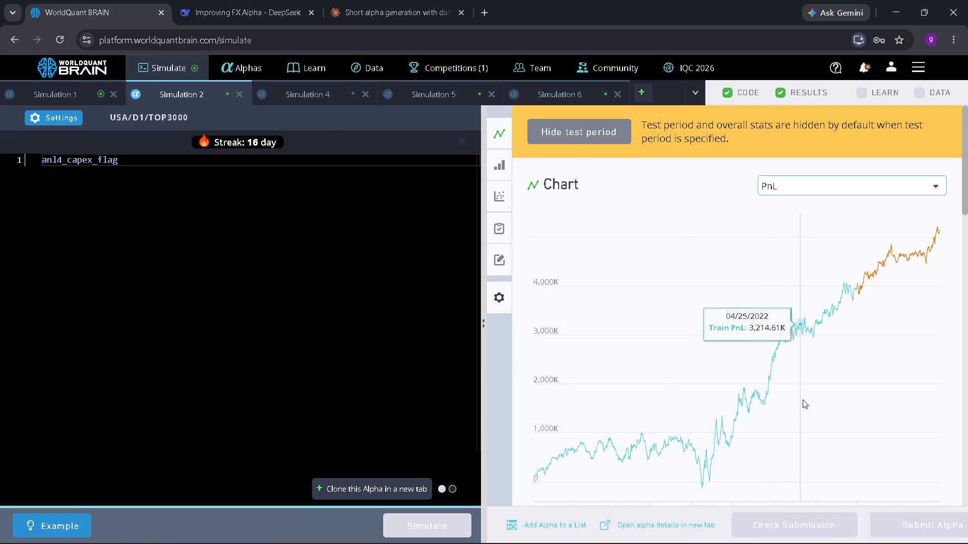
scroll(803, 399, "down", 7)
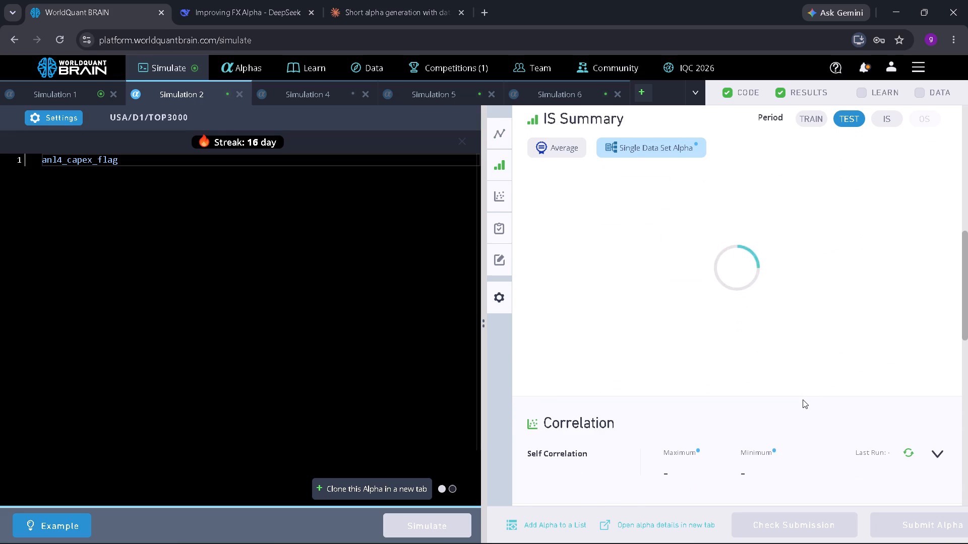
scroll(803, 399, "down", 2)
left_click(764, 399)
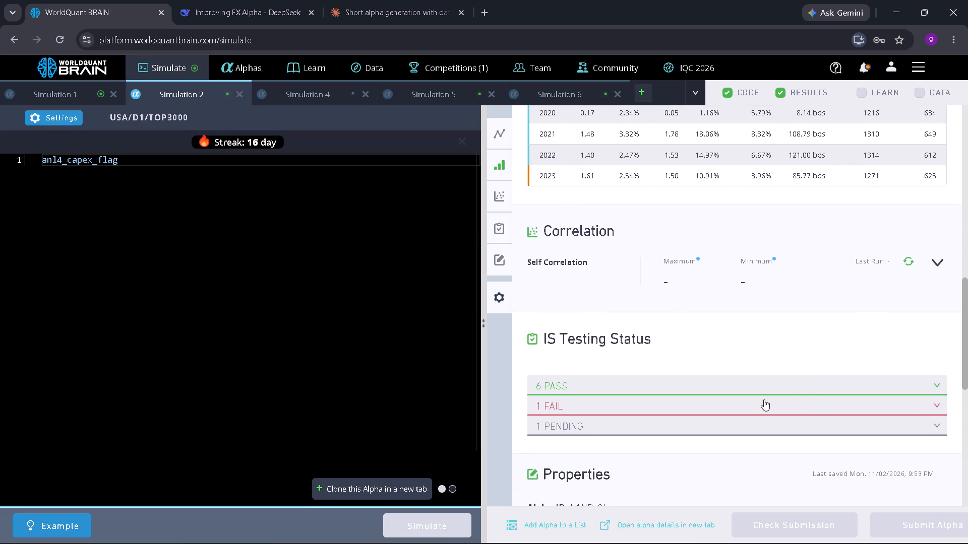
Set Simulation 2's decay to 6 and simulate the anl4_capex_flag alpha.
left_click(69, 121)
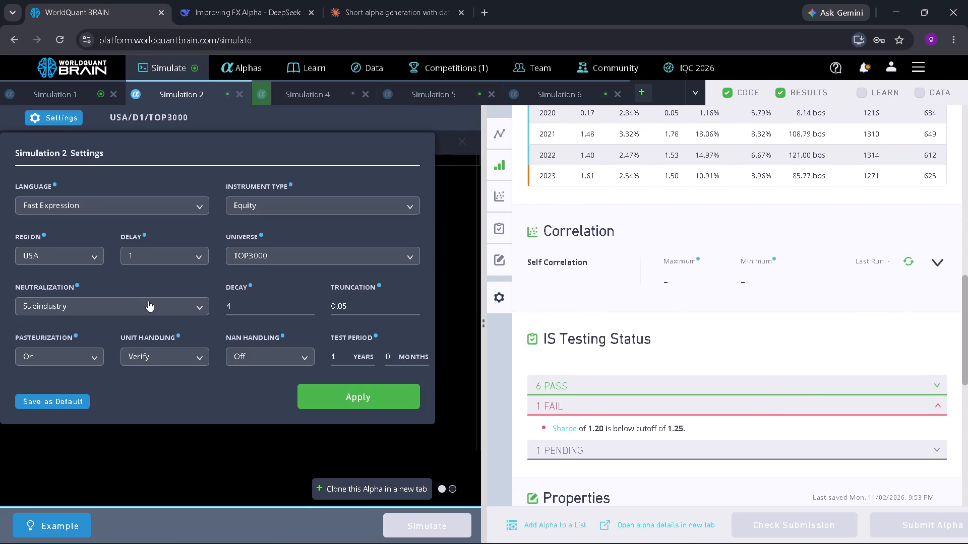
double_click(309, 304)
left_click(369, 399)
left_click(425, 515)
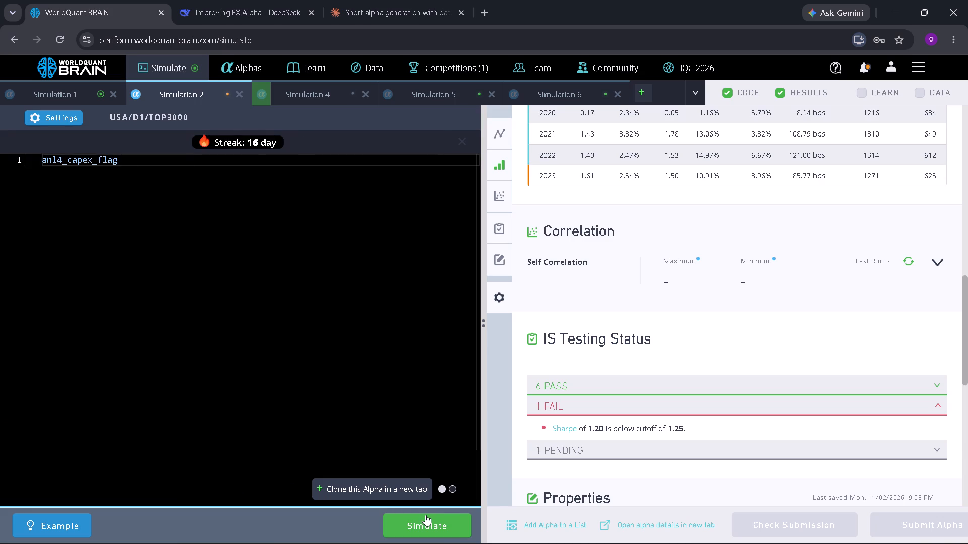
Switch to Simulation 1 to view the anl4_cfi_flag alpha's results.
left_click(90, 90)
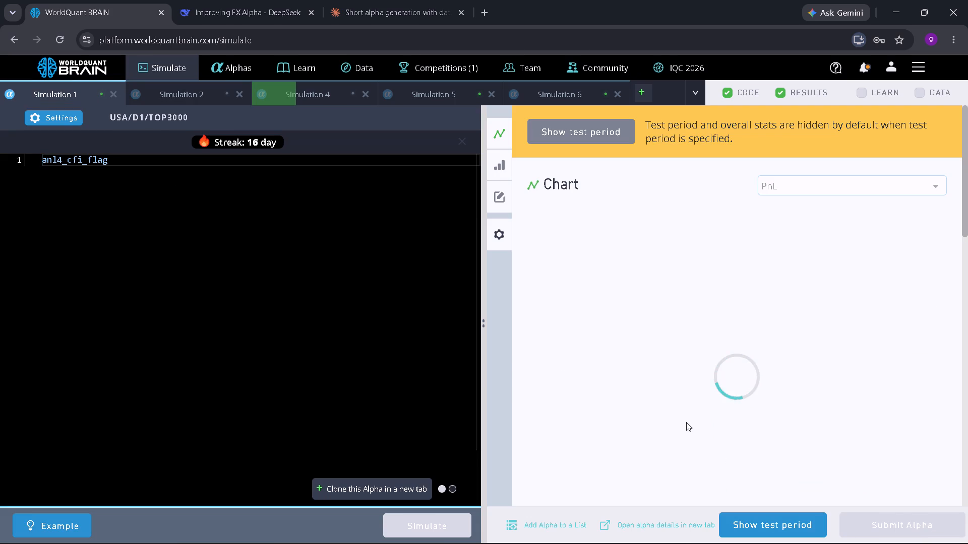
Show the anl4_cfi_flag alpha's test period results in Simulation 1 and expand its failed IS tests.
left_click(798, 519)
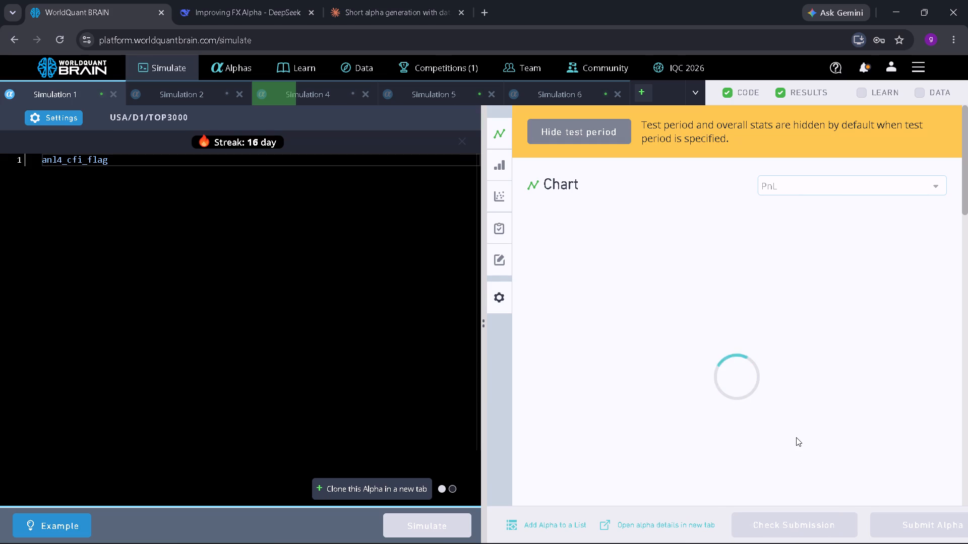
scroll(796, 437, "down", 8)
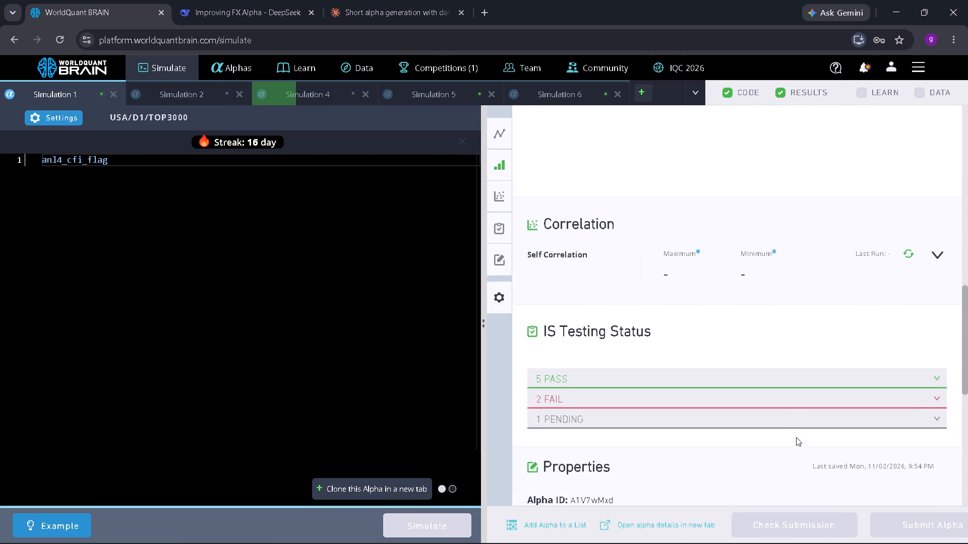
left_click(740, 323)
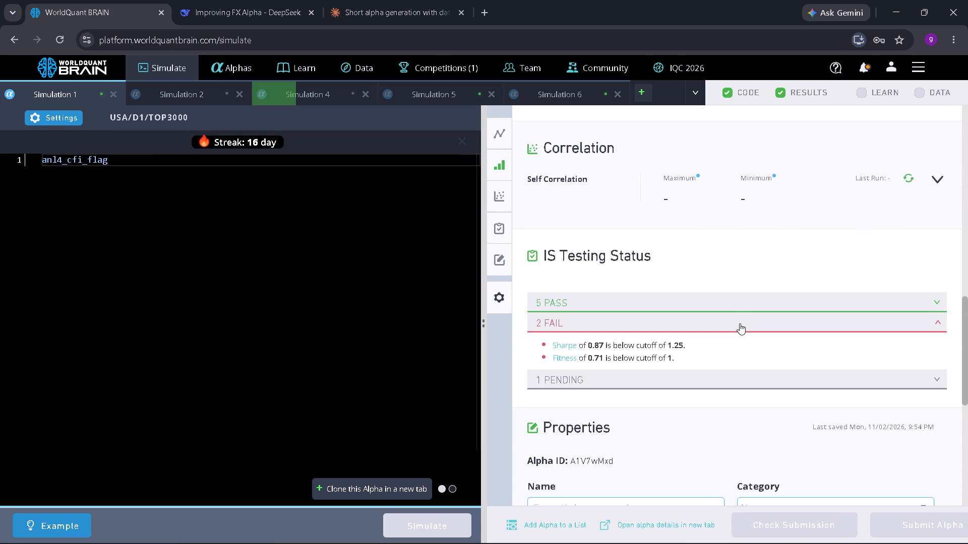
Change the neutralization option in Simulation 1's settings for the anl4_cfi_flag alpha and apply the settings.
left_click(66, 122)
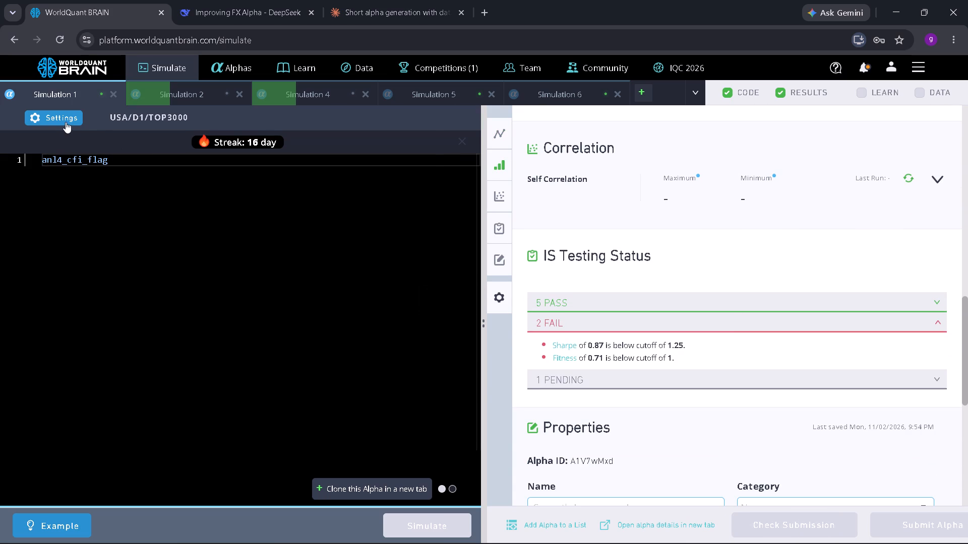
left_click(92, 300)
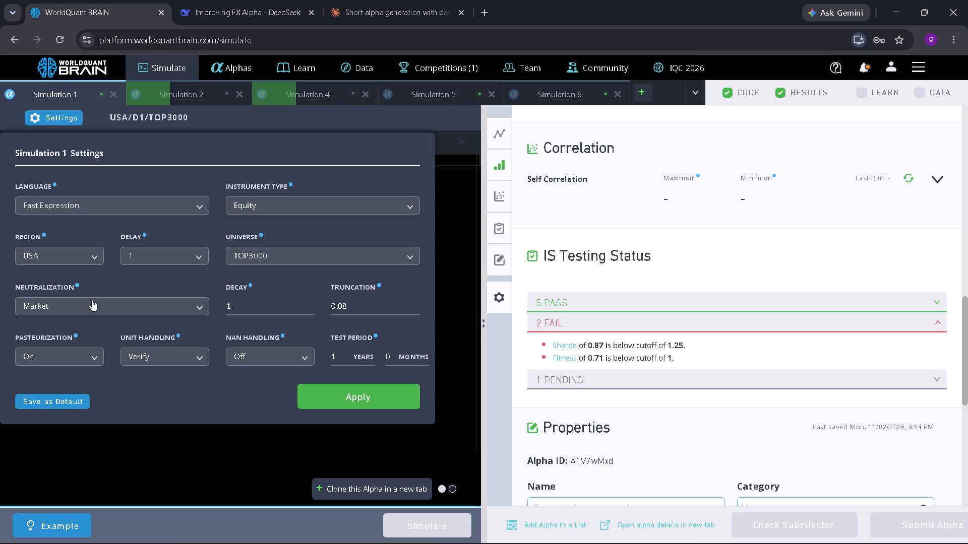
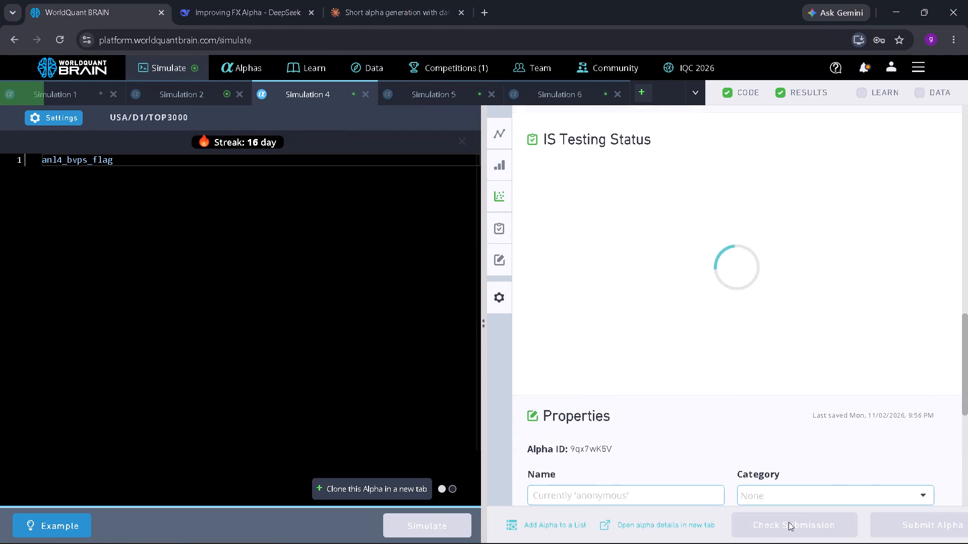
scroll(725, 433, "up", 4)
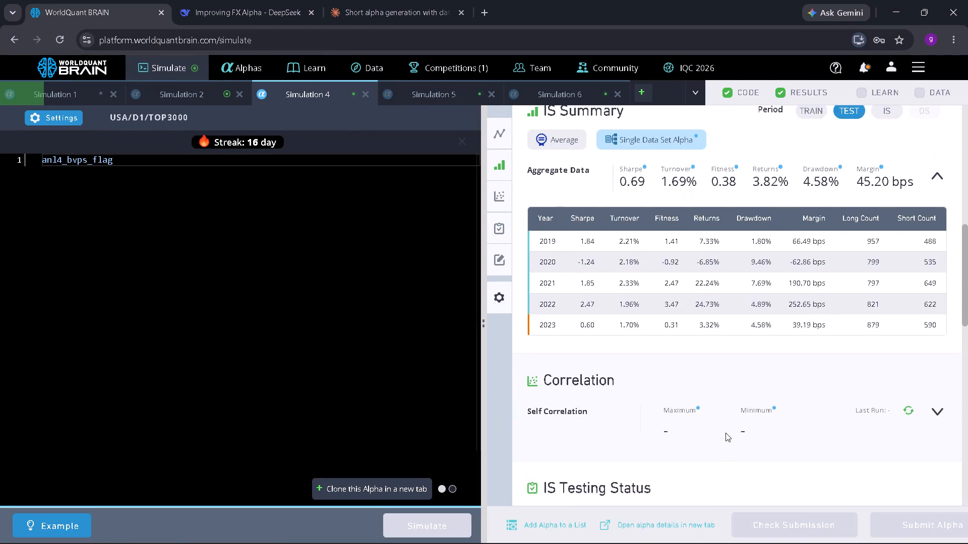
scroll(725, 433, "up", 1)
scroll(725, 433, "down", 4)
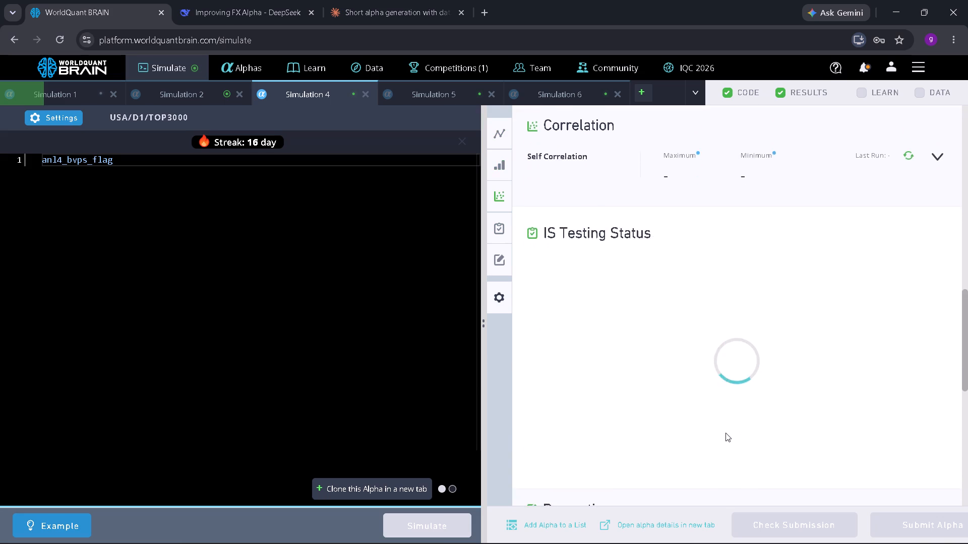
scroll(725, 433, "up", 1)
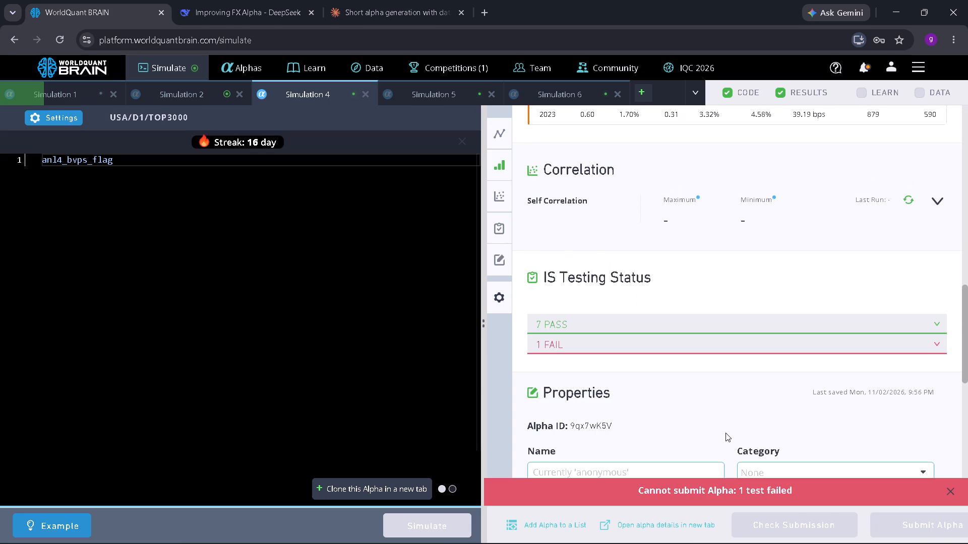
Expand Simulation 4's failed IS test for the anl4_bvps_flag alpha and review its IS summary.
left_click(680, 337)
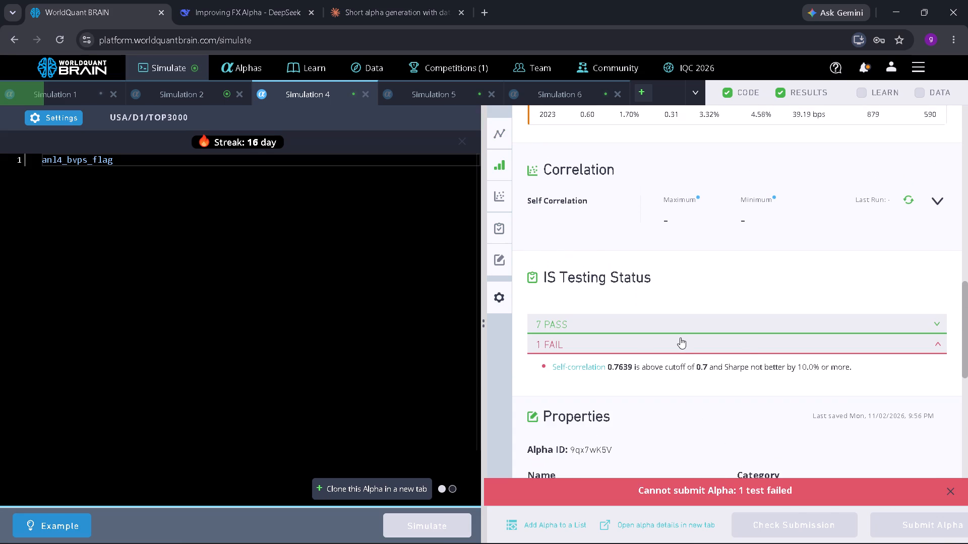
scroll(680, 337, "up", 4)
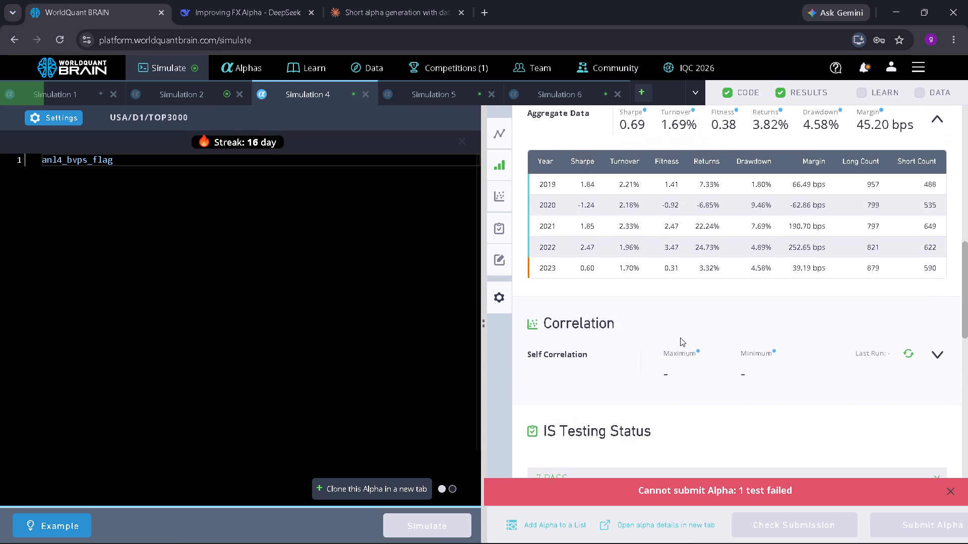
scroll(680, 337, "up", 1)
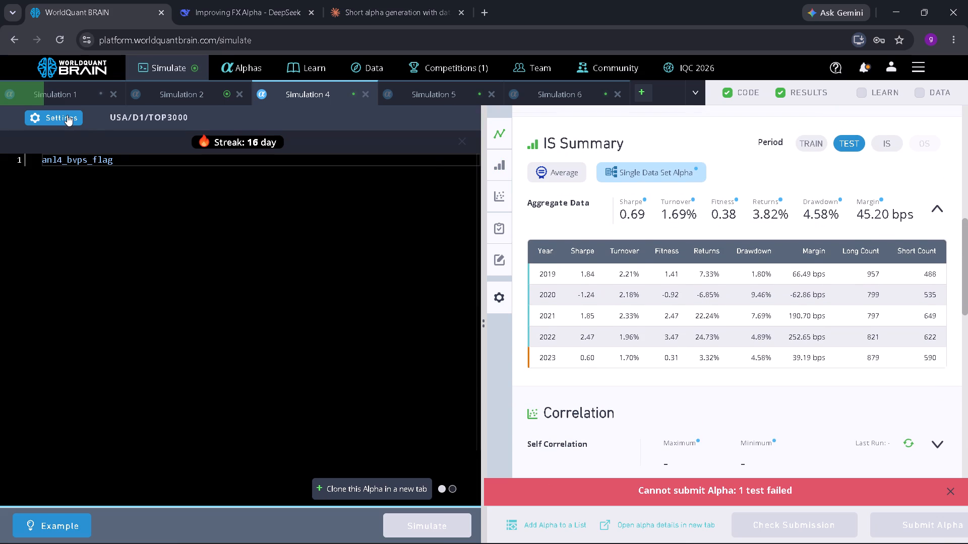
Set Simulation 4's decay to 6 and apply the settings.
left_click(67, 115)
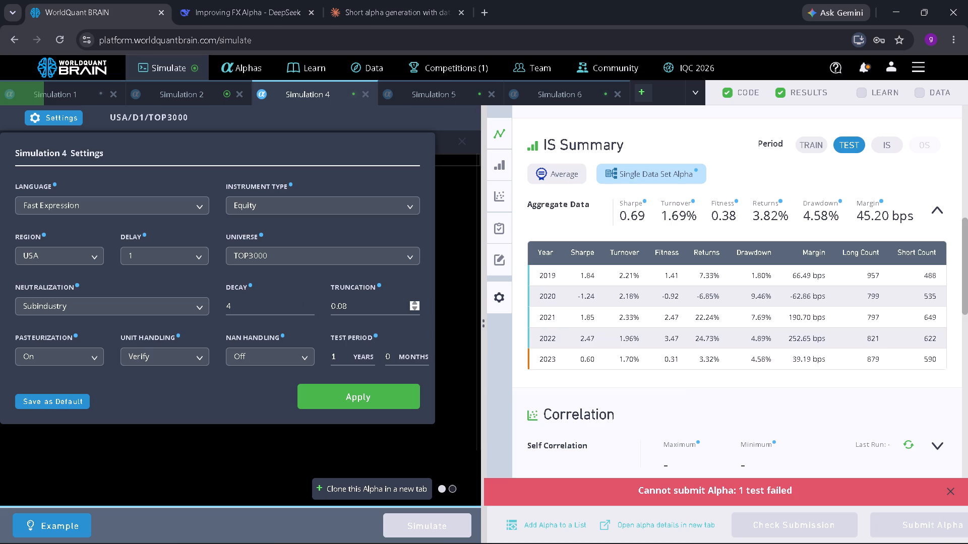
double_click(309, 302)
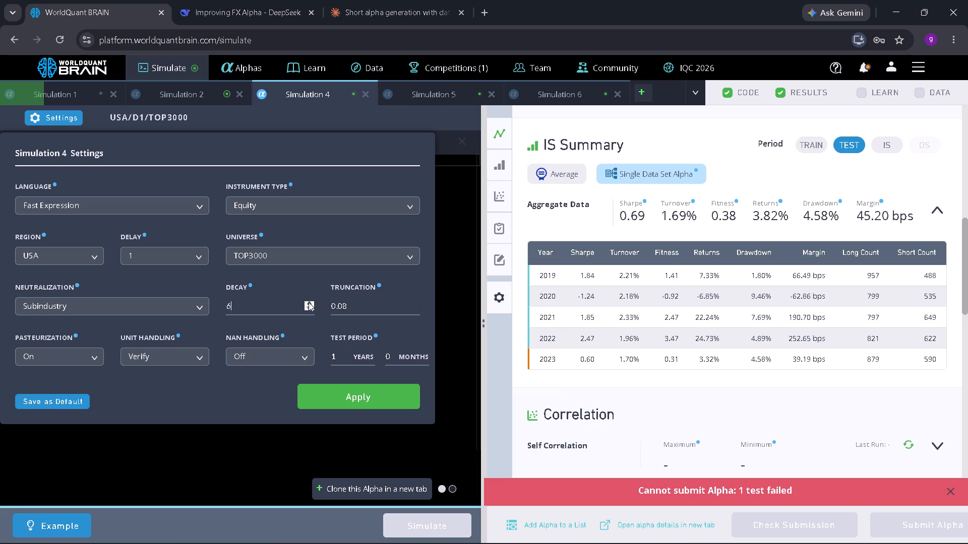
left_click(308, 309)
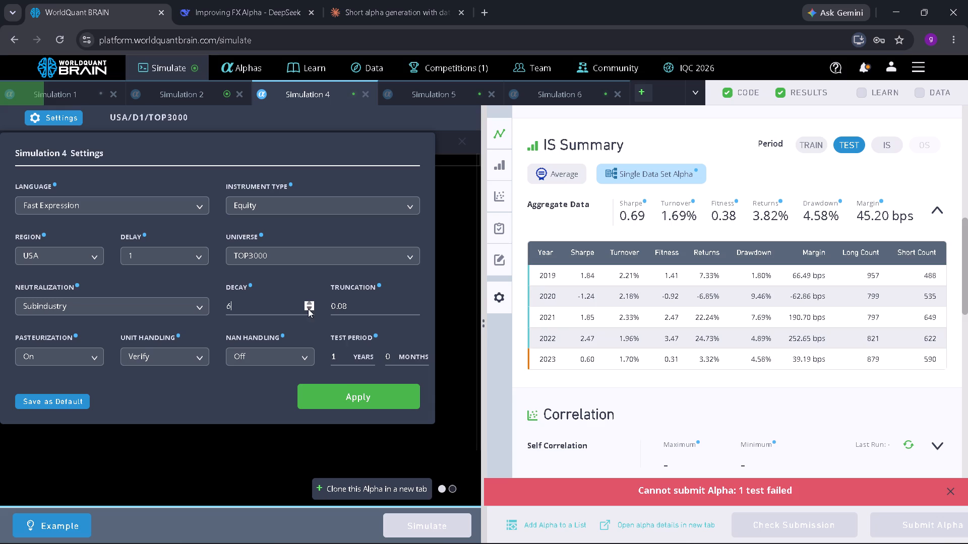
left_click(344, 390)
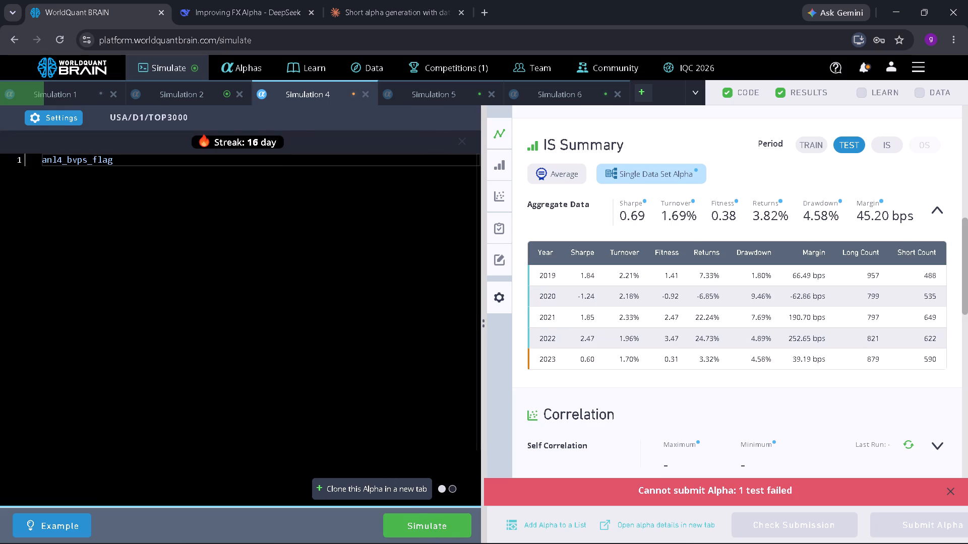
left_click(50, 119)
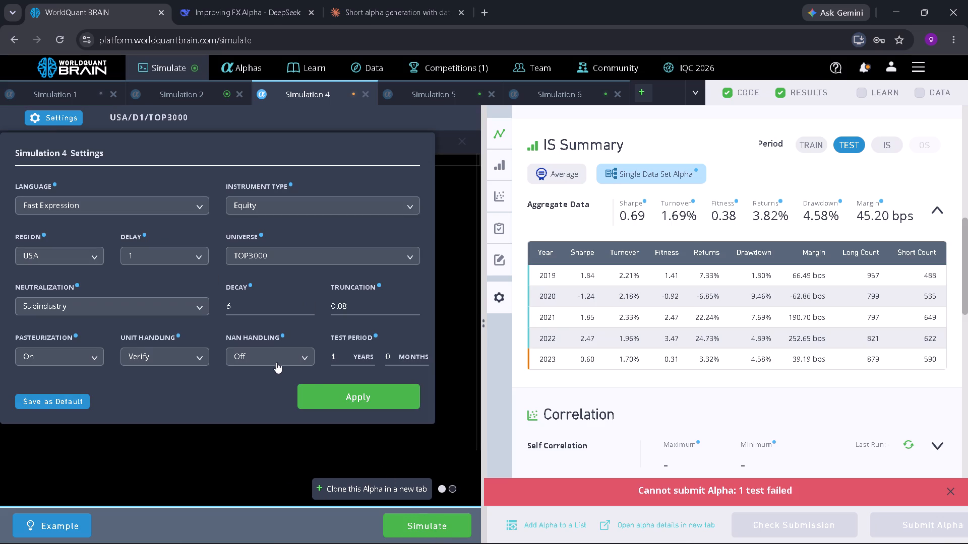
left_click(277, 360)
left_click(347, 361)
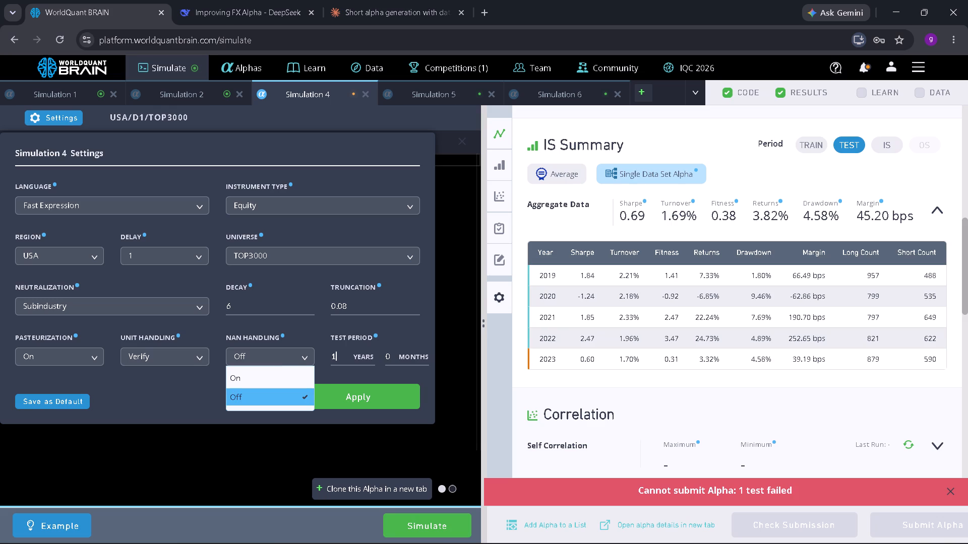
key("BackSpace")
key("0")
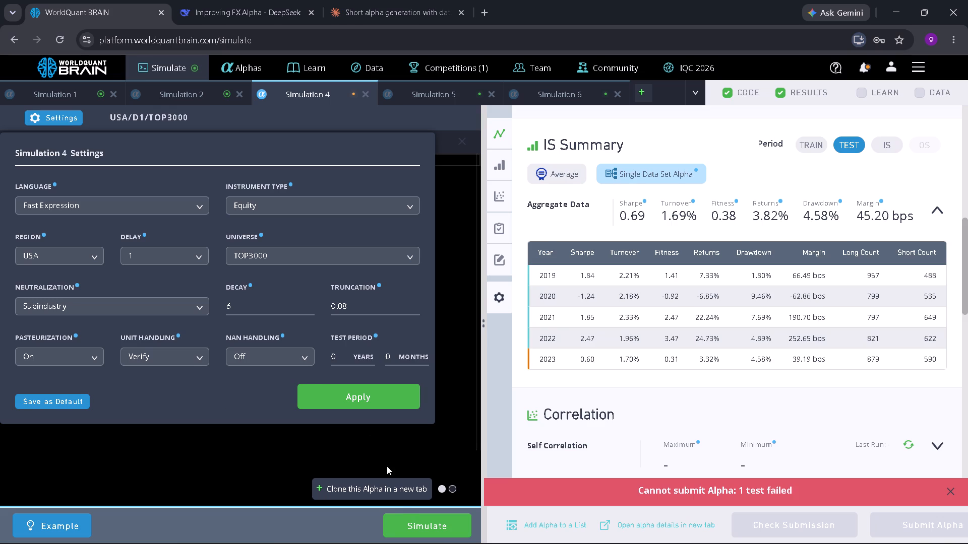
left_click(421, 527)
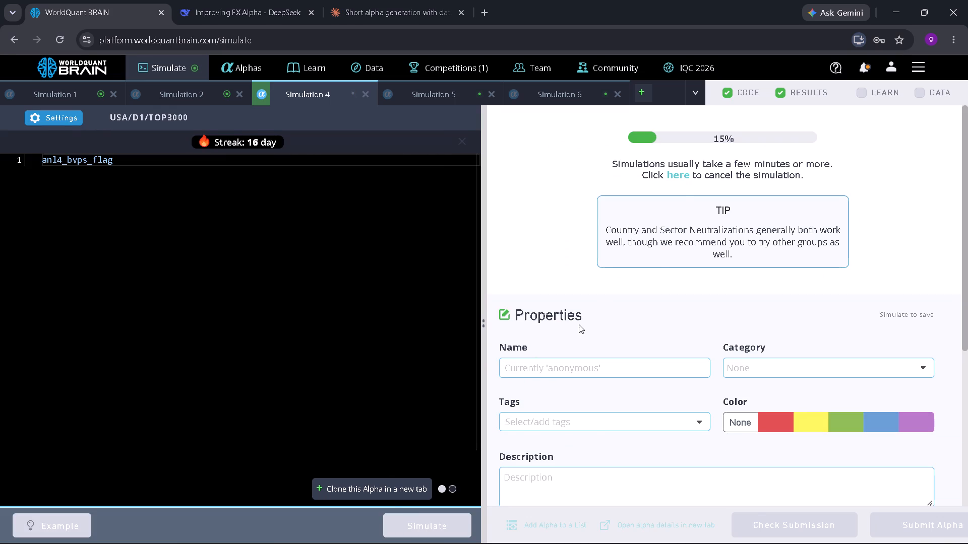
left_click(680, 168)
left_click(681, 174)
Set Simulation 4's test period to 0 years and simulate the anl4_bvps_flag alpha.
left_click(70, 118)
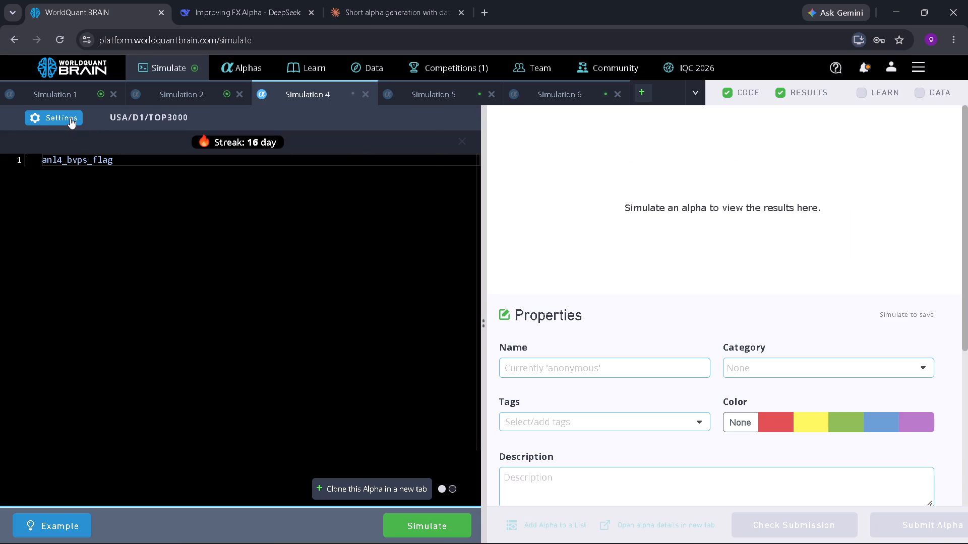
left_click(343, 354)
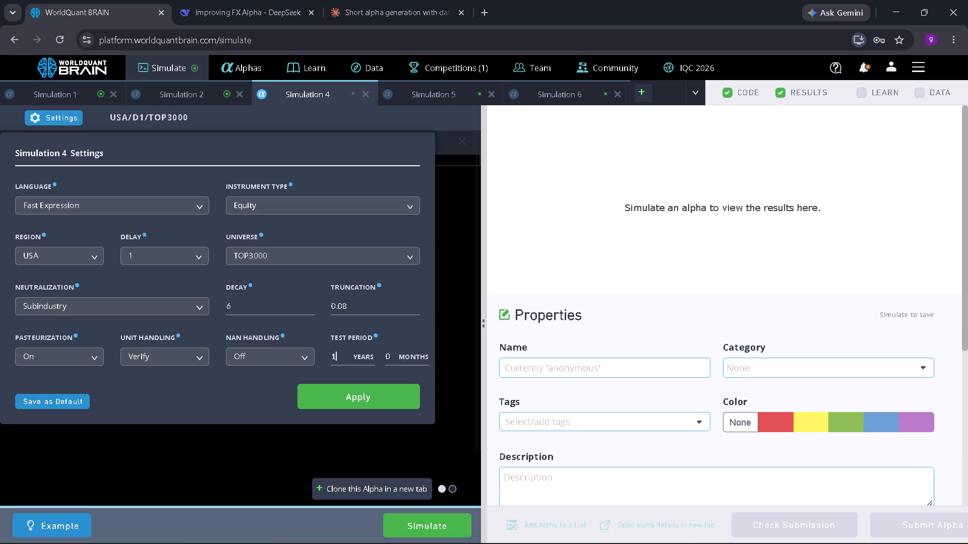
key("BackSpace")
key("0")
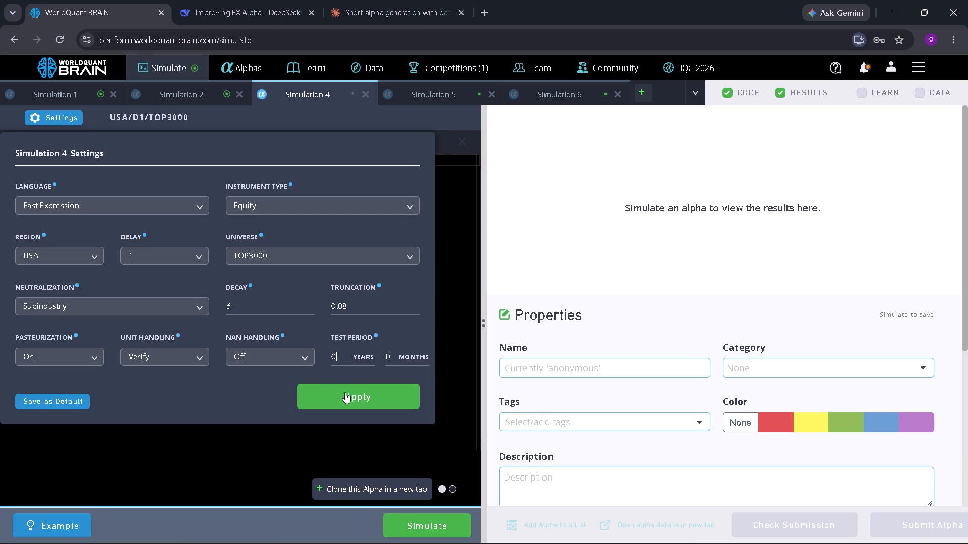
left_click(345, 392)
left_click(429, 526)
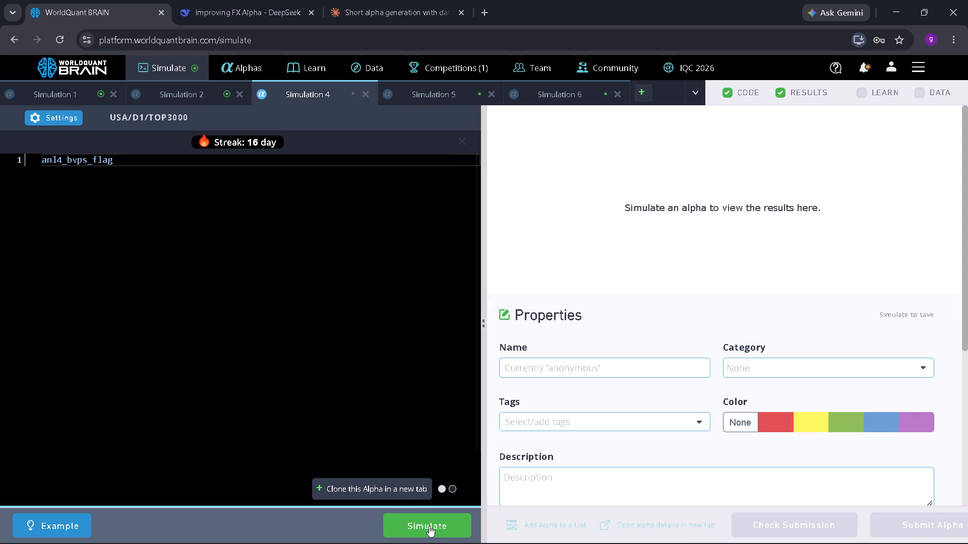
Switch to Simulation 2, show the anl4_capex_flag alpha's test period results, and expand its failed IS test.
left_click(213, 93)
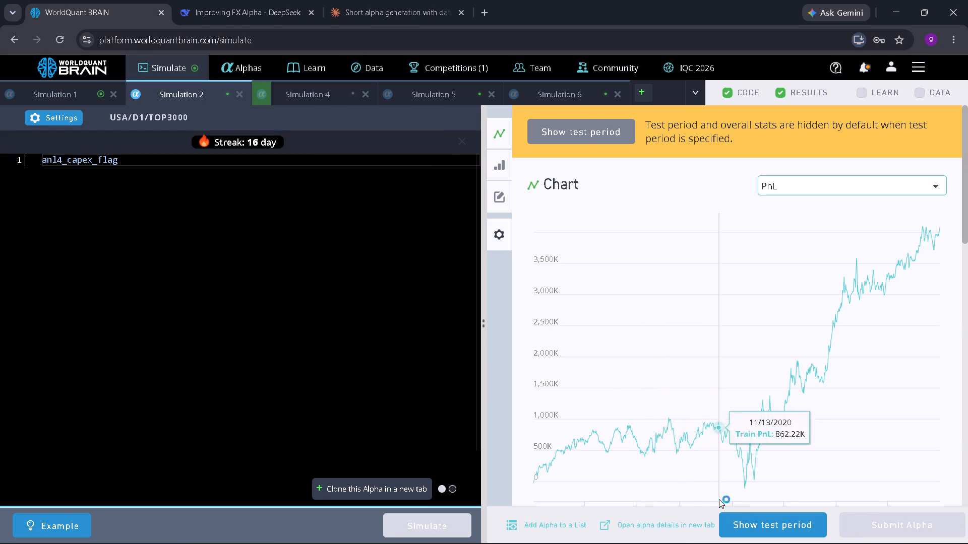
left_click(741, 516)
scroll(784, 440, "down", 2)
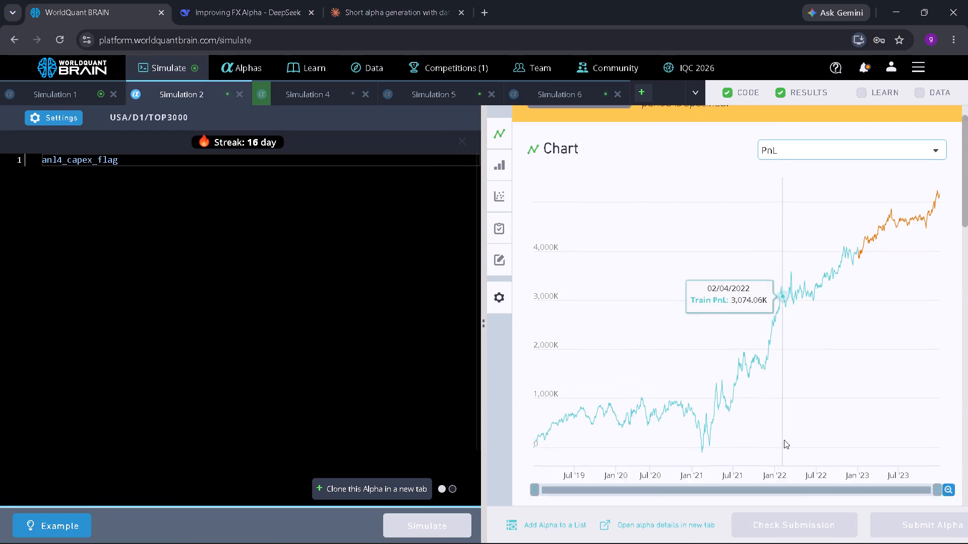
scroll(784, 440, "down", 9)
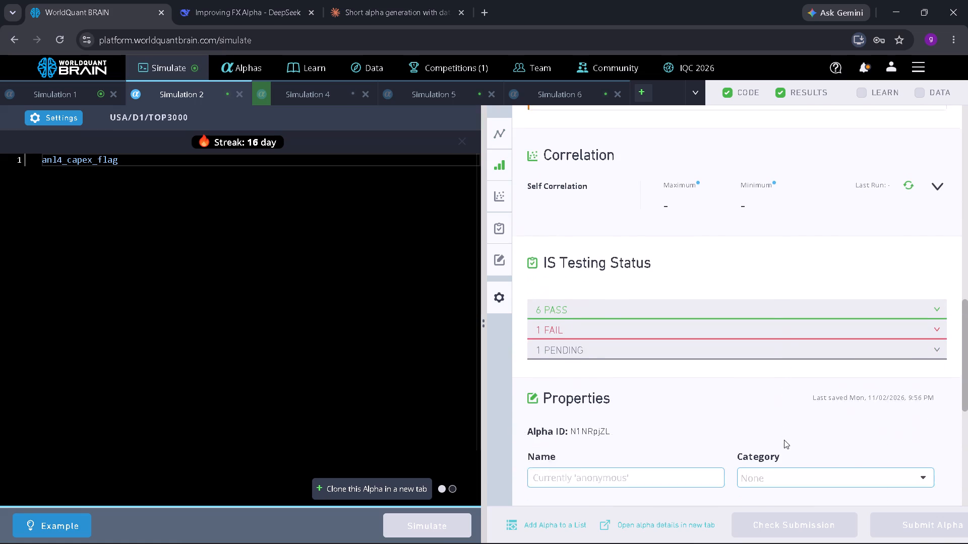
left_click(746, 310)
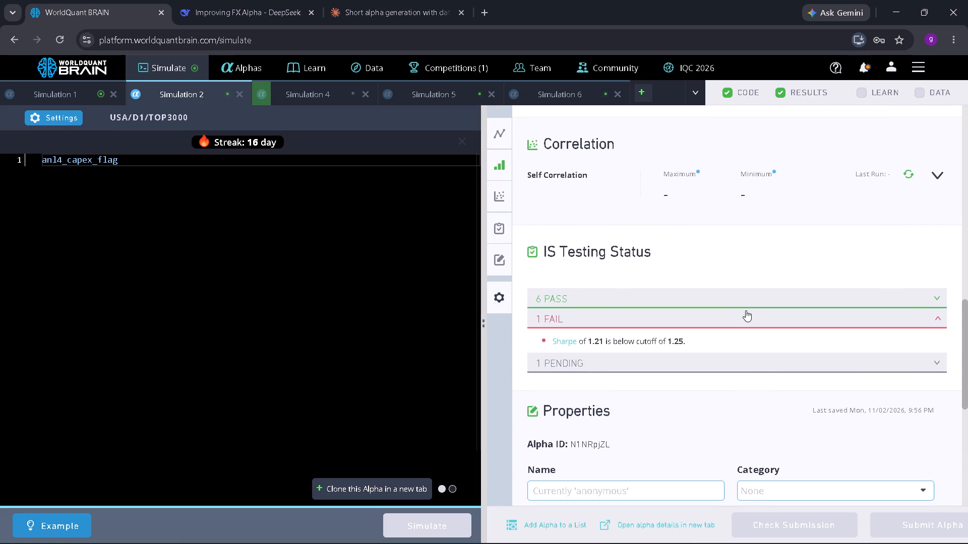
Set Simulation 2's decay to 10 and simulate the anl4_capex_flag alpha.
left_click(70, 116)
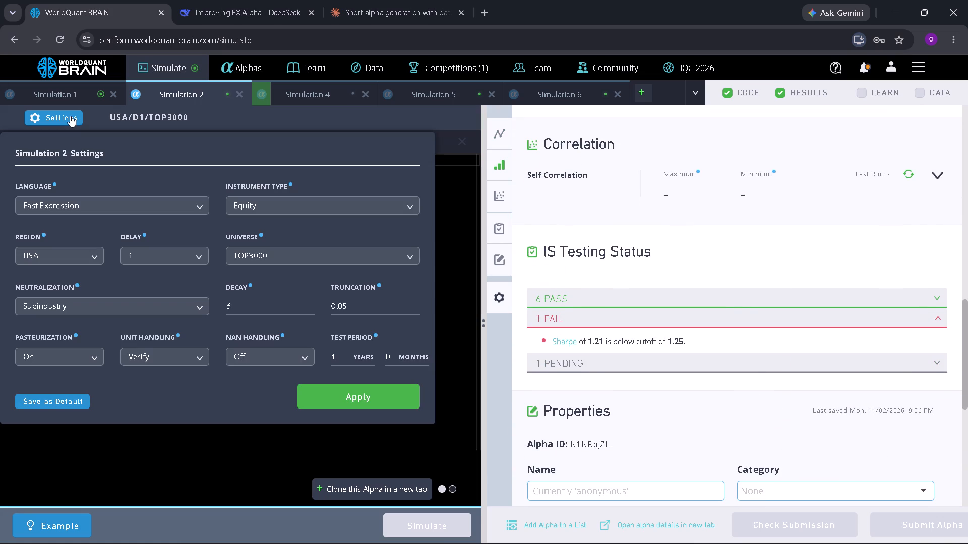
double_click(313, 303)
left_click(313, 303)
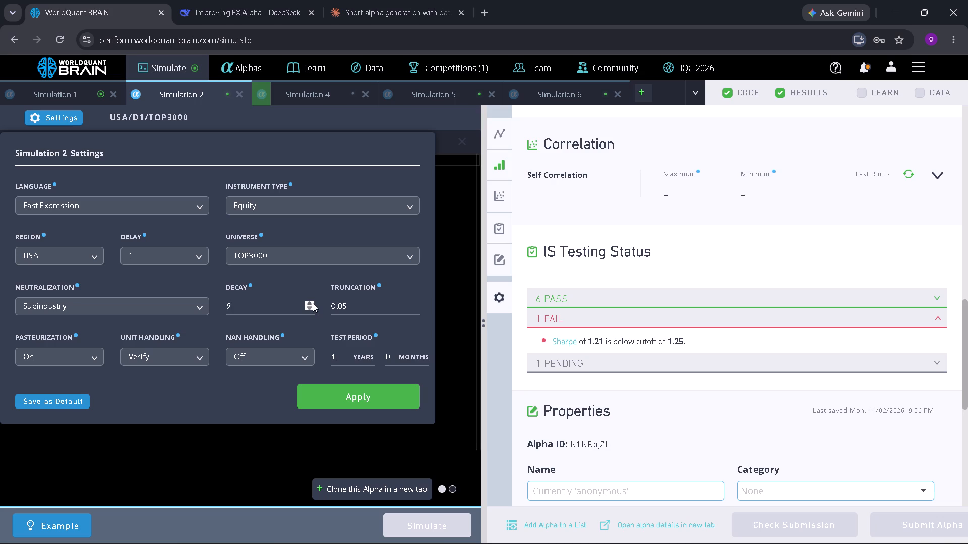
left_click(313, 303)
left_click(342, 400)
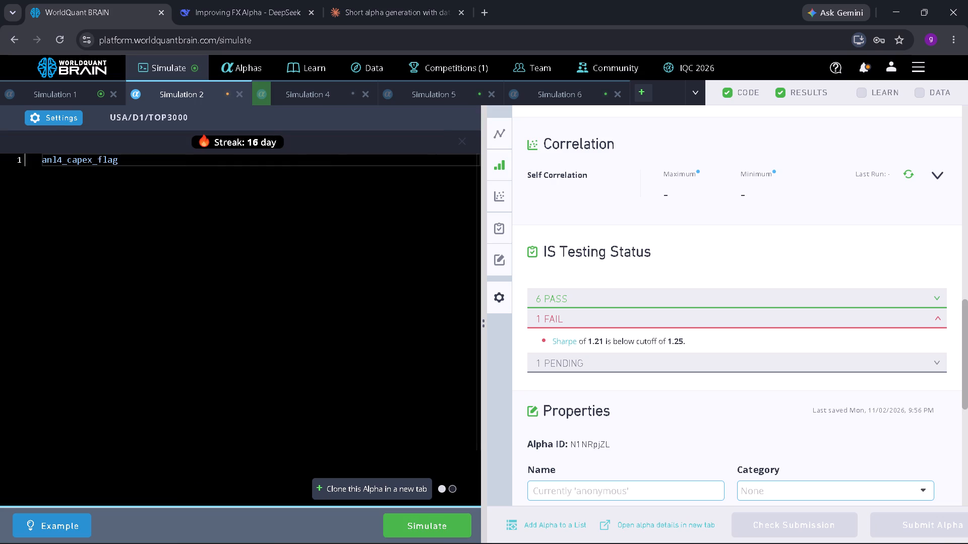
left_click(431, 516)
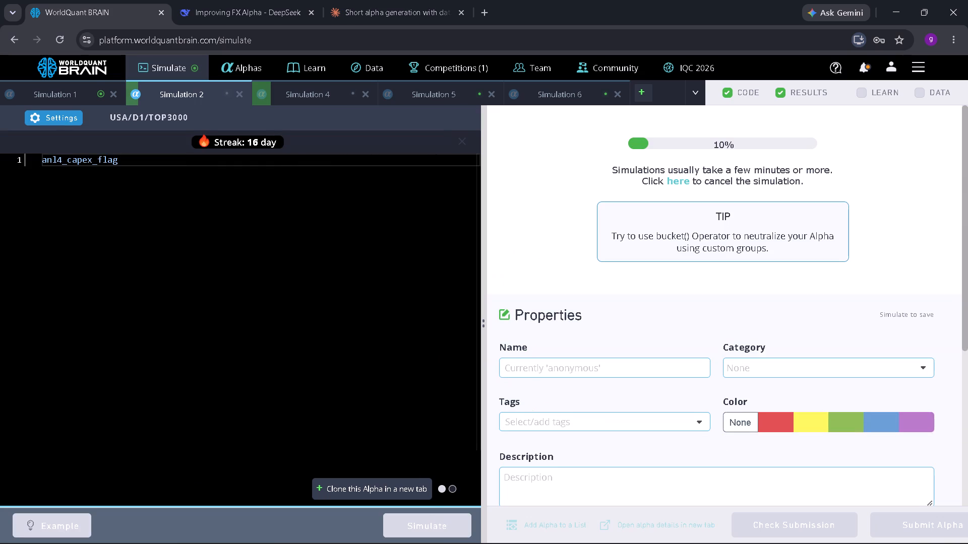
Show the anl4_cfi_flag alpha's test period results in Simulation 1 and run its submission check.
left_click(82, 97)
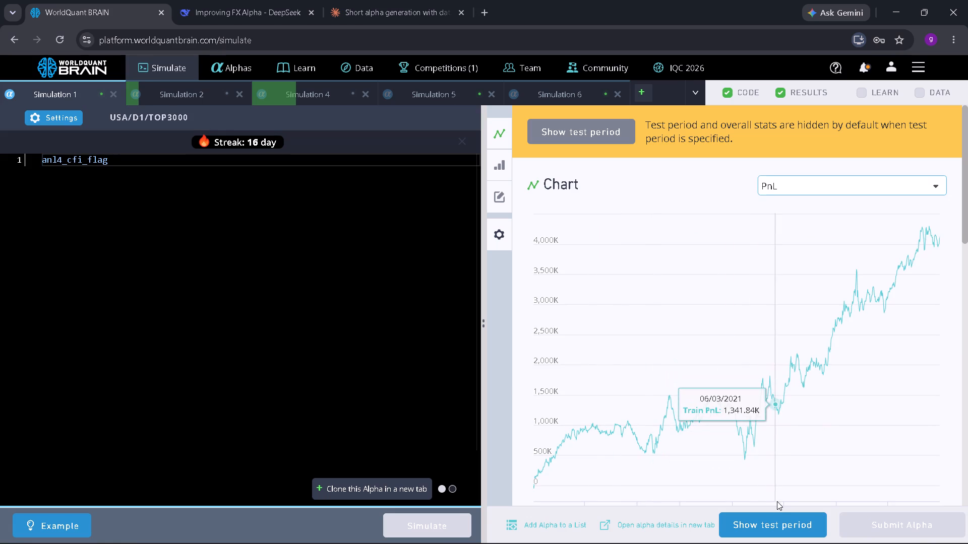
left_click(777, 516)
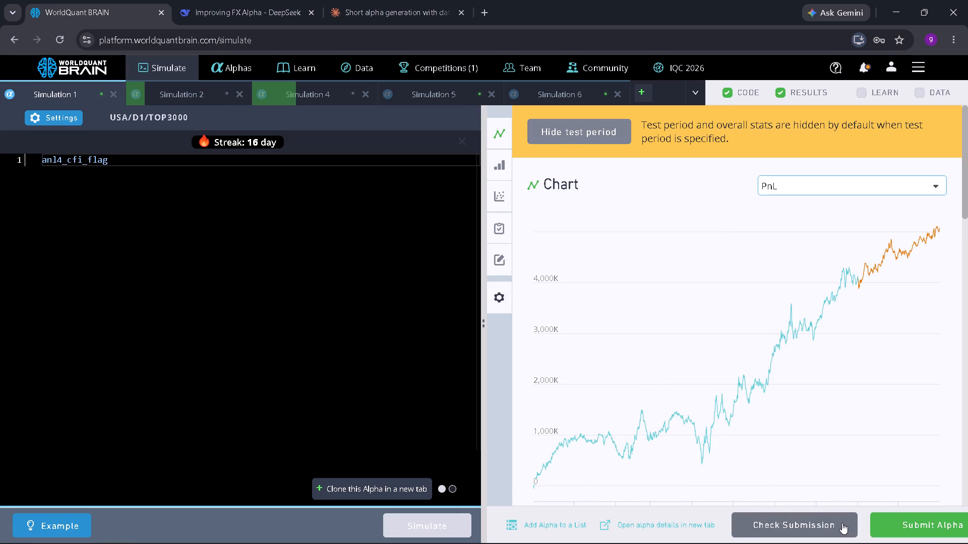
left_click(840, 523)
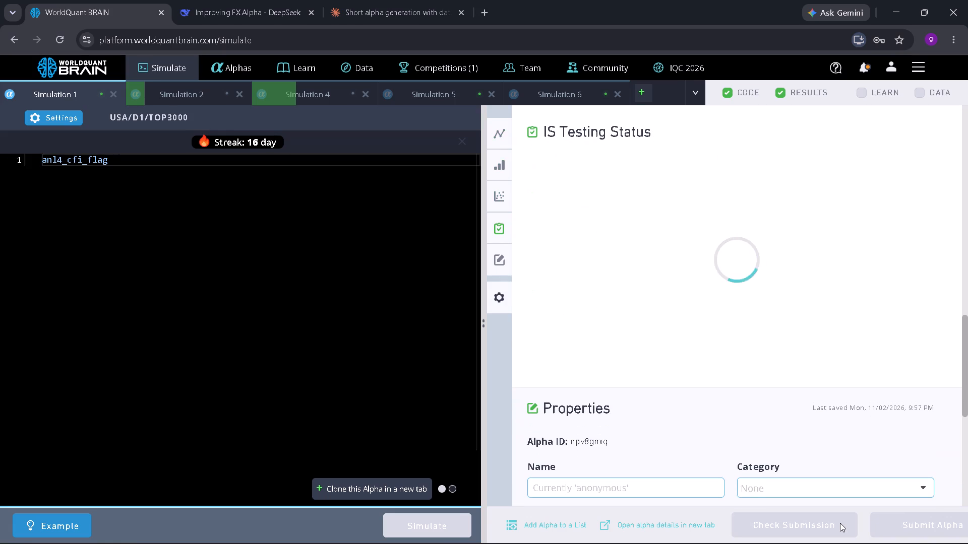
Review the anl4_cfi_flag alpha's yearly IS summary and expand its failed IS test.
scroll(808, 287, "up", 5)
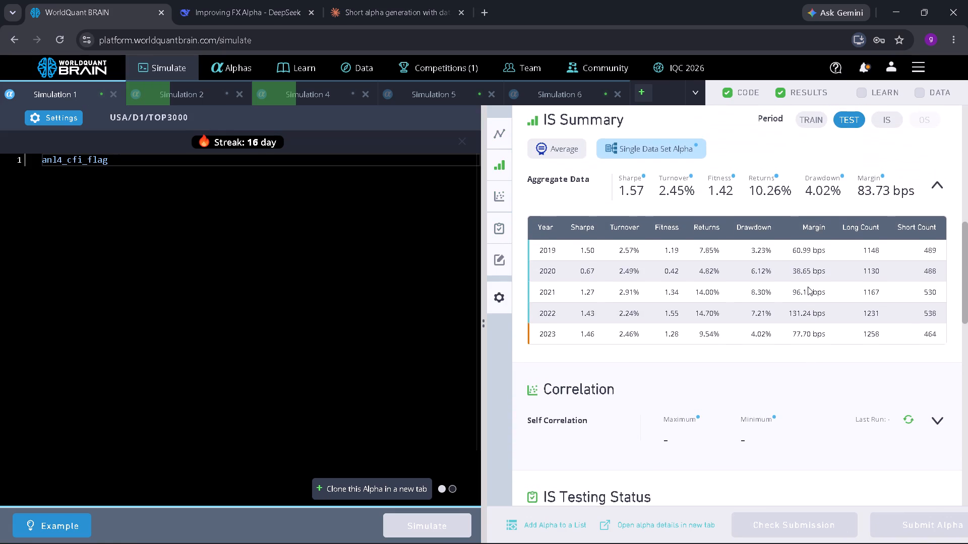
scroll(808, 287, "right", 1)
scroll(808, 287, "down", 1)
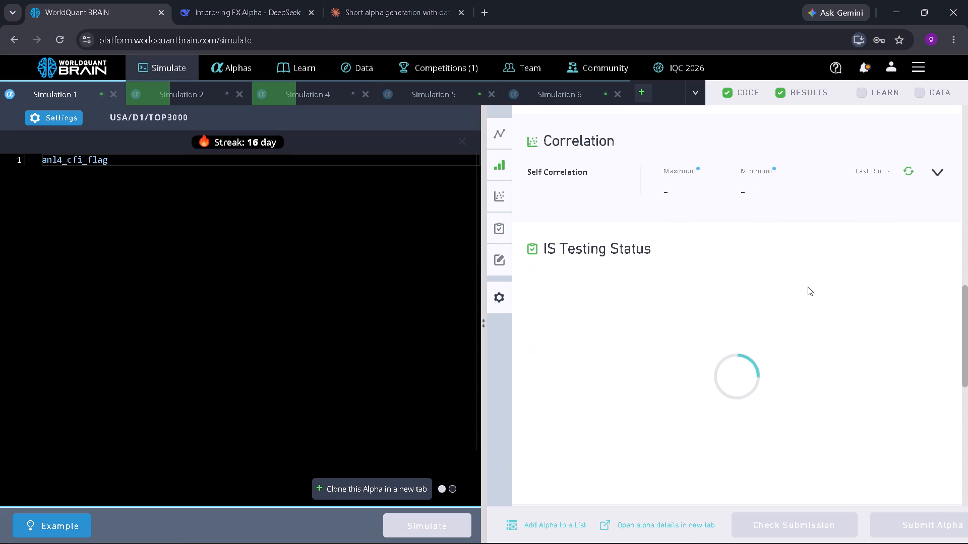
left_click(765, 315)
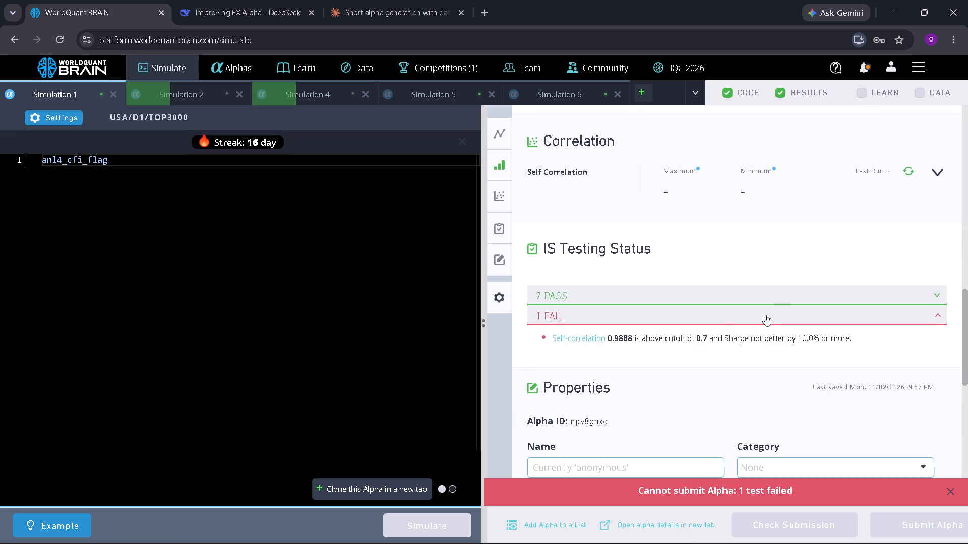
scroll(765, 315, "down", 1)
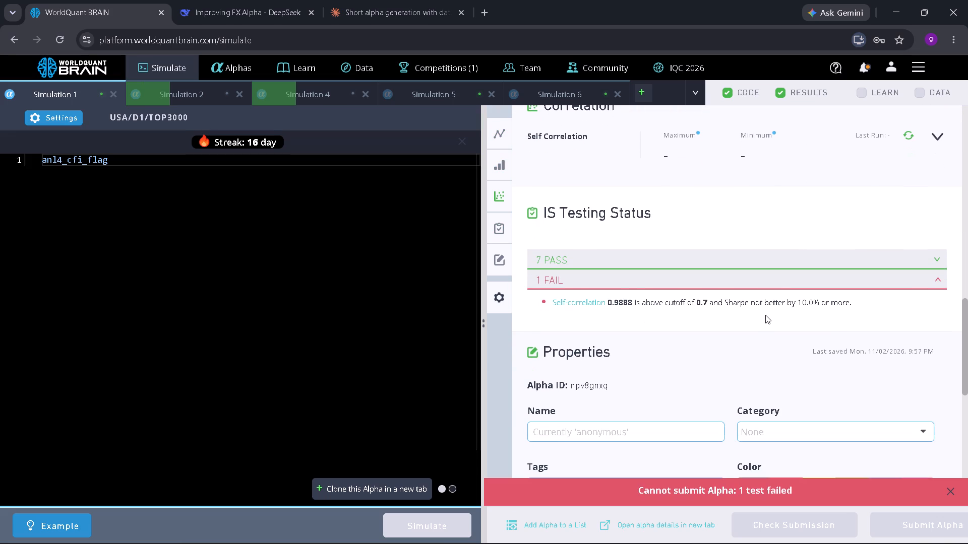
scroll(765, 315, "up", 4)
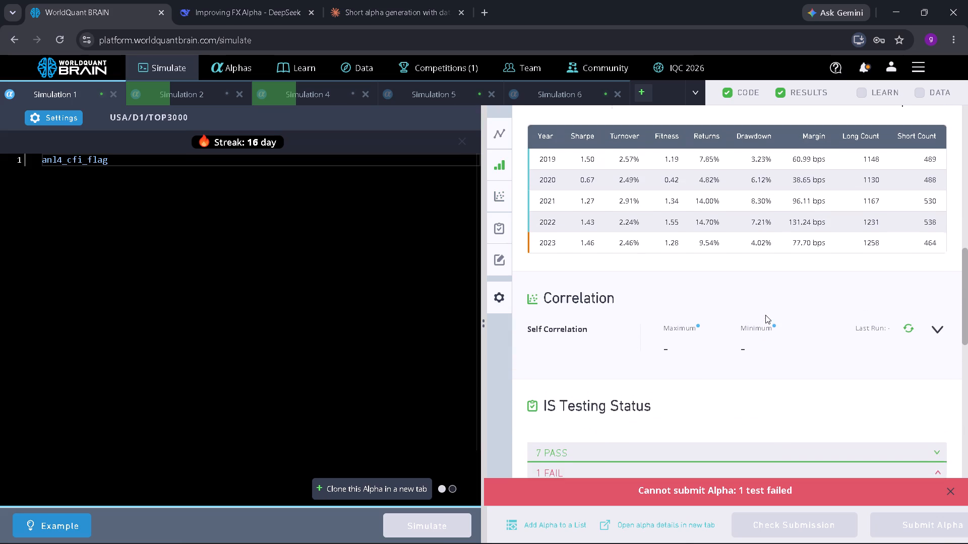
scroll(765, 315, "up", 3)
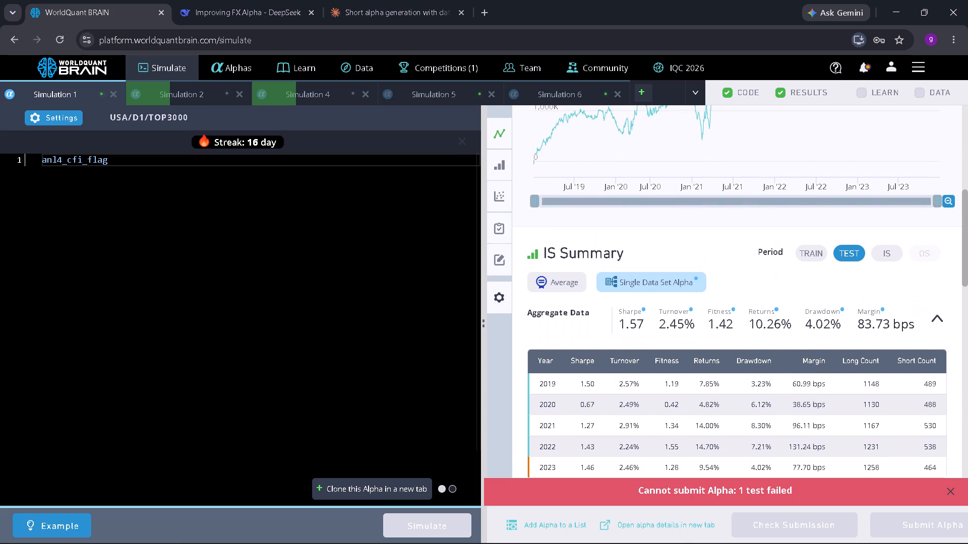
Return to the analyst4 dataset's page of Matrix fields for USA, delay 1, TOP3000.
scroll(164, 129, "right", 6)
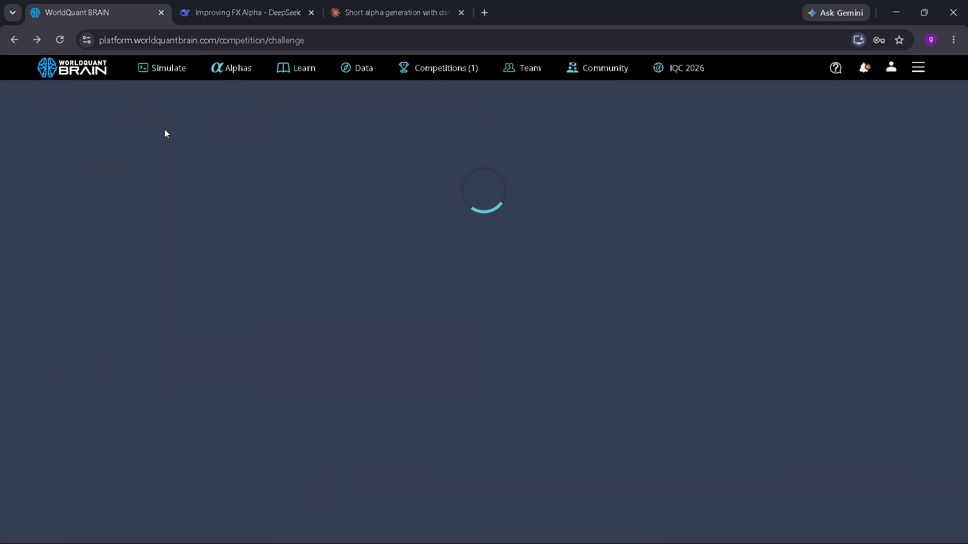
scroll(164, 129, "right", 10)
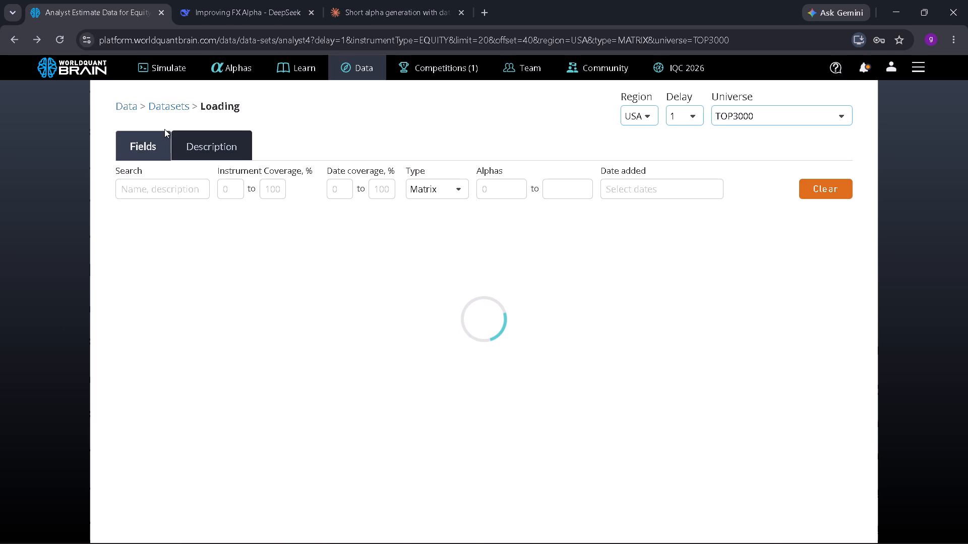
Copy the anl4_cfo_flag field name from the analyst4 field list and replace Simulation 1's expression with it.
scroll(396, 394, "down", 5)
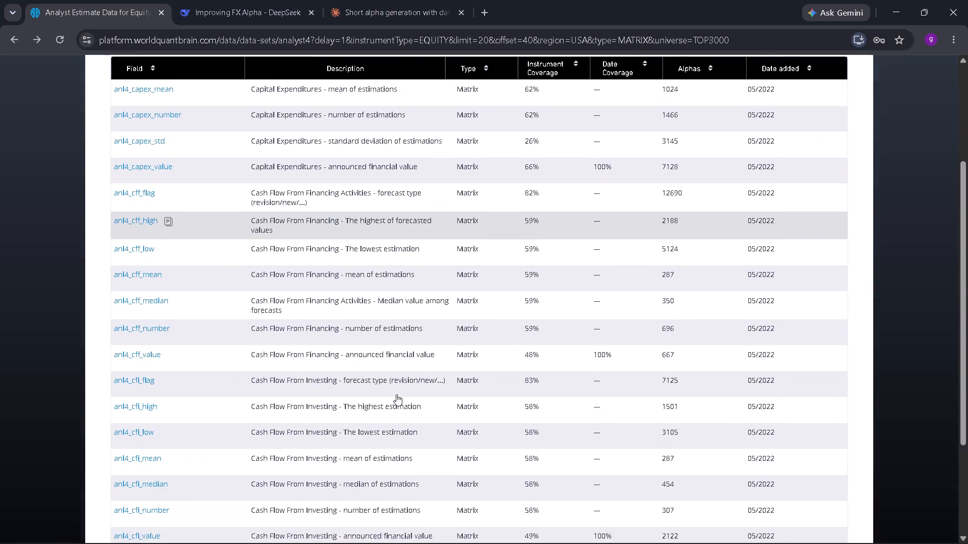
scroll(455, 268, "down", 2)
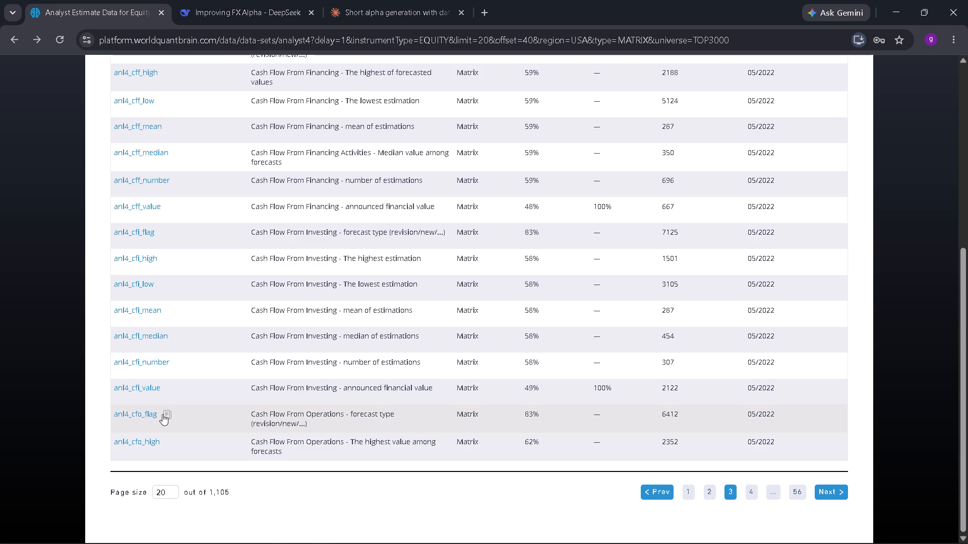
left_click(162, 414)
scroll(142, 82, "up", 5)
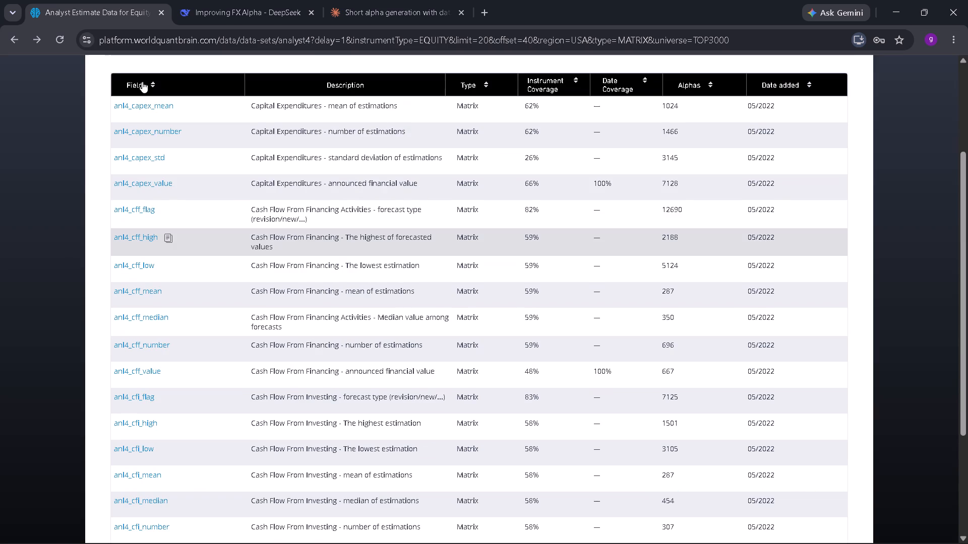
scroll(142, 82, "up", 3)
left_click(179, 60)
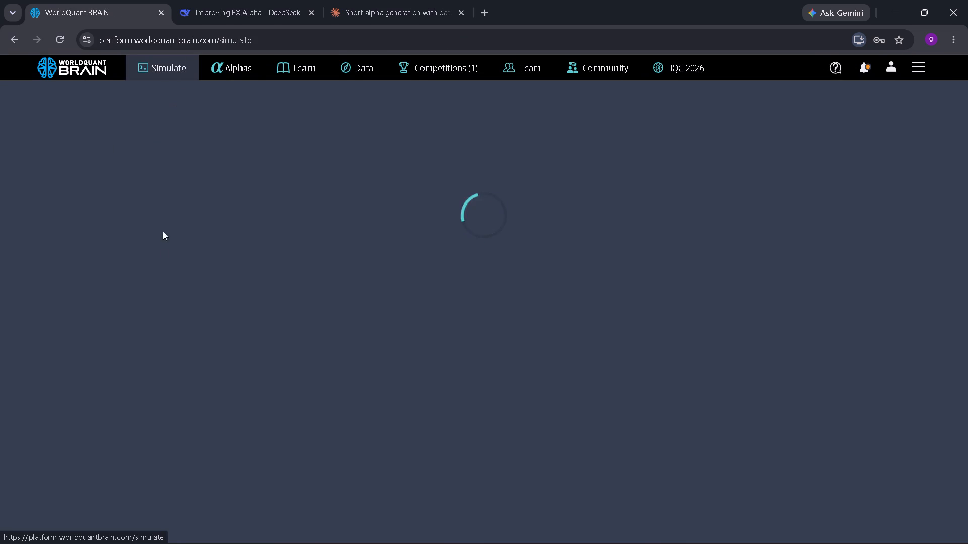
left_click(263, 227)
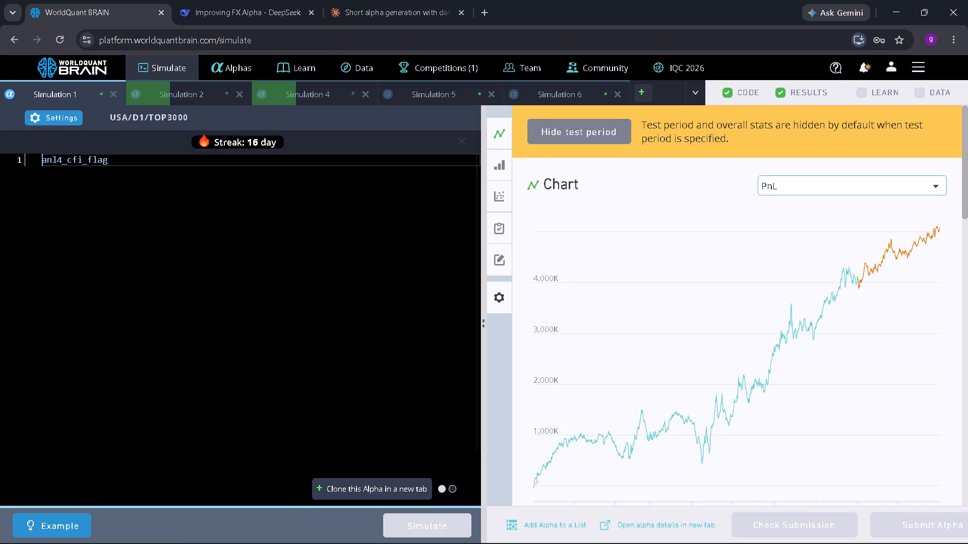
key("ctrl+a")
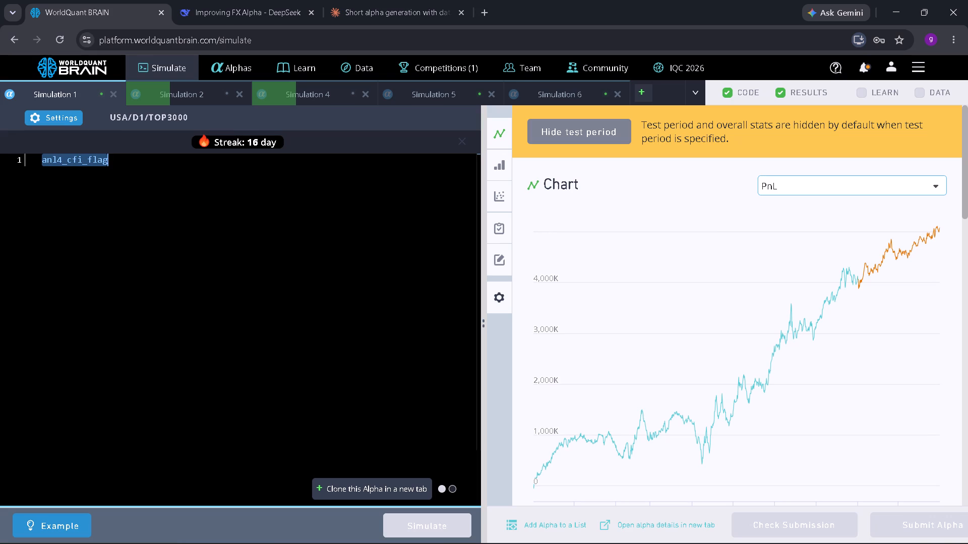
key("ctrl+v")
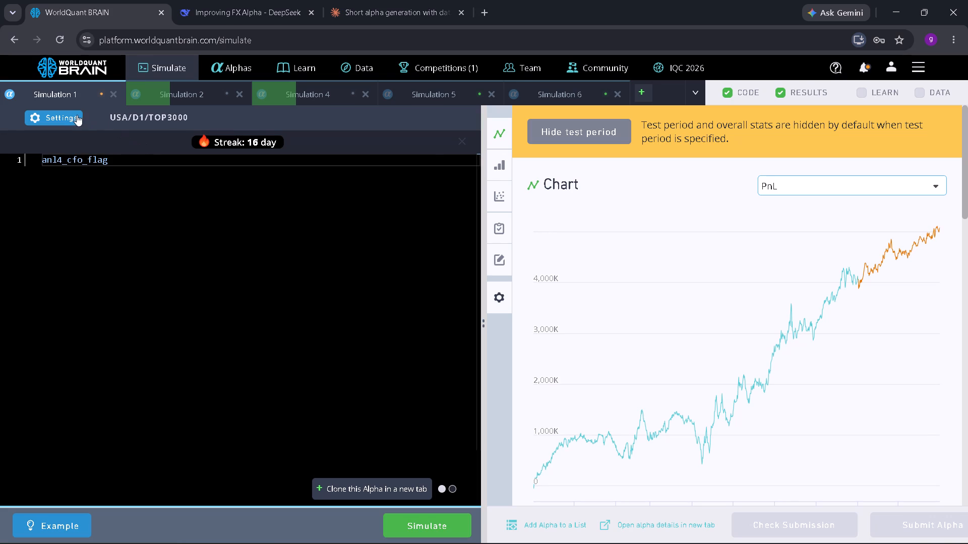
Set Simulation 1's neutralization to Sector and simulate the anl4_cfo_flag alpha.
left_click(76, 115)
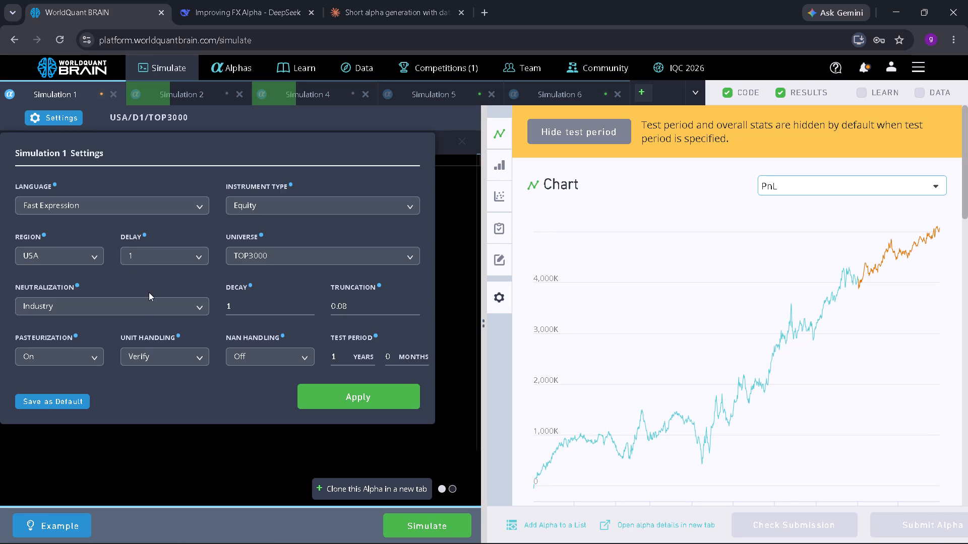
left_click(159, 307)
left_click(107, 360)
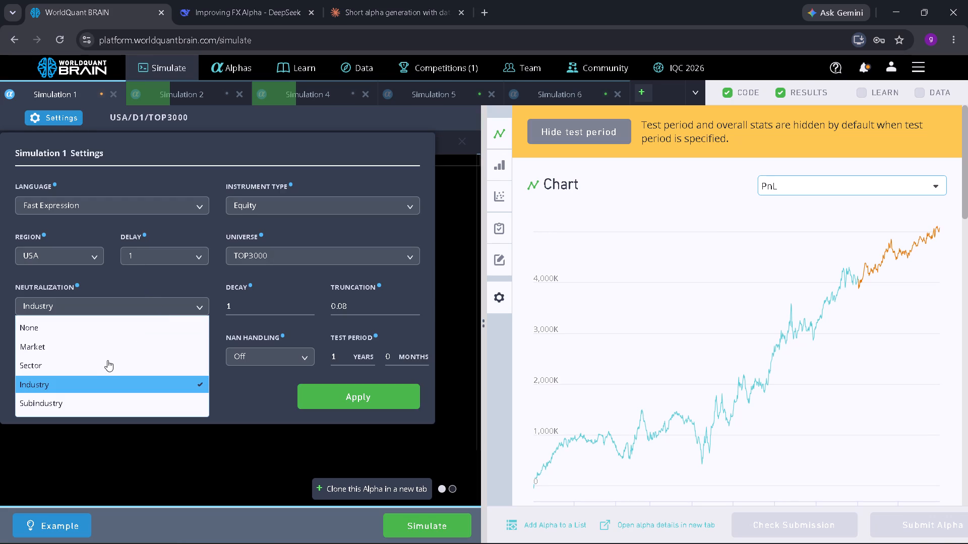
left_click(320, 394)
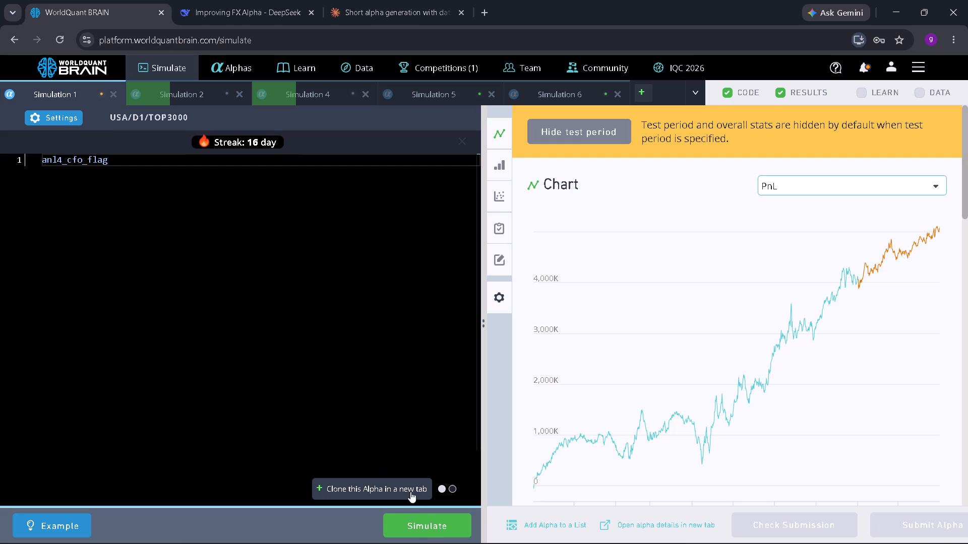
left_click(441, 526)
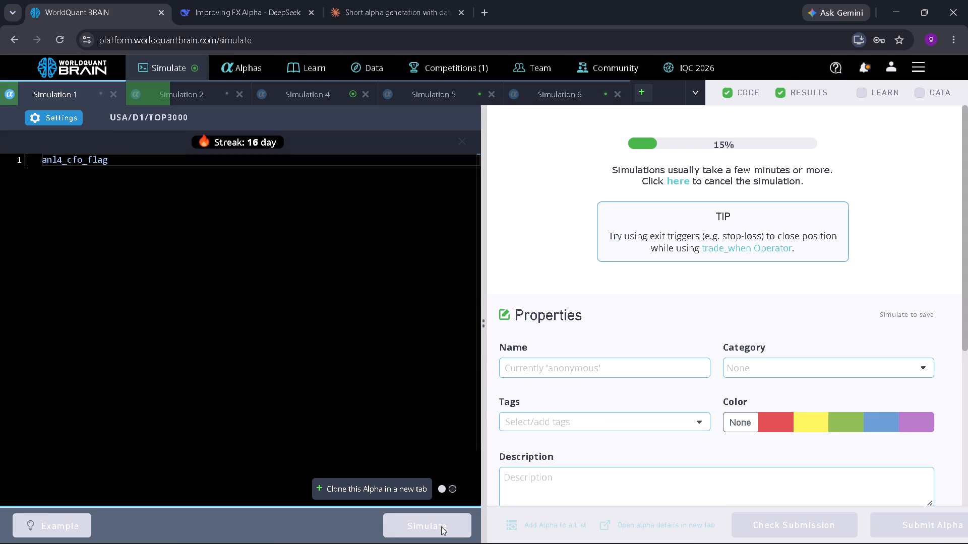
Run the submission check on Simulation 4's anl4_bvps_flag alpha and expand its failed IS test.
left_click(336, 94)
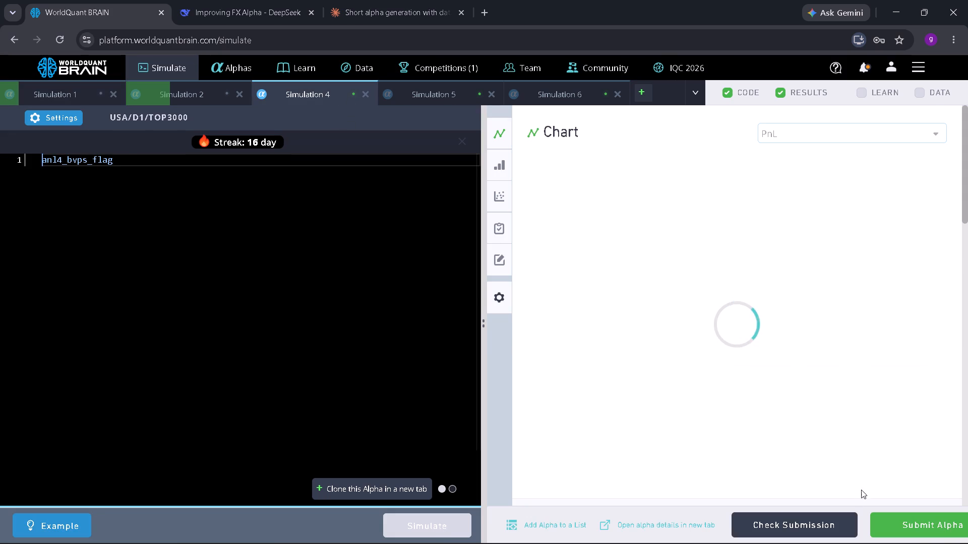
left_click(831, 526)
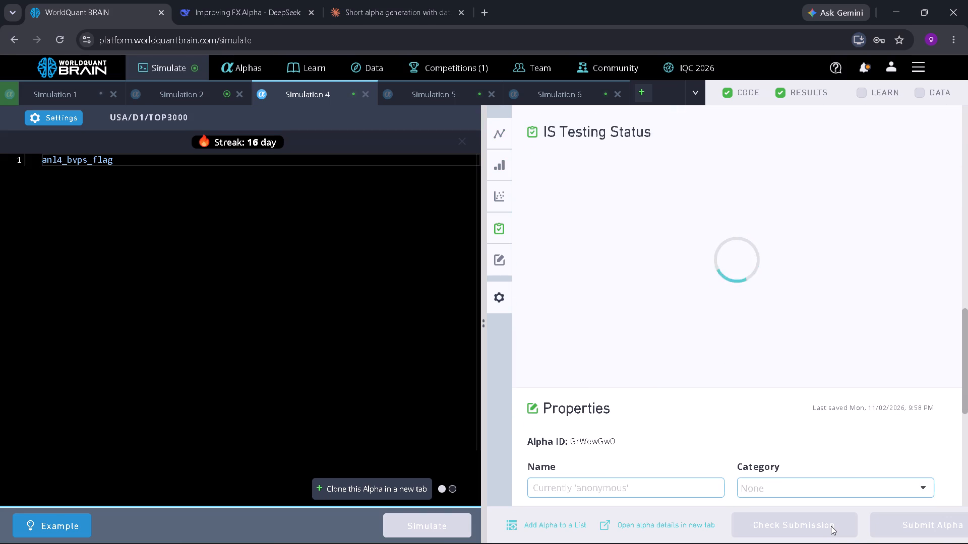
scroll(826, 441, "up", 2)
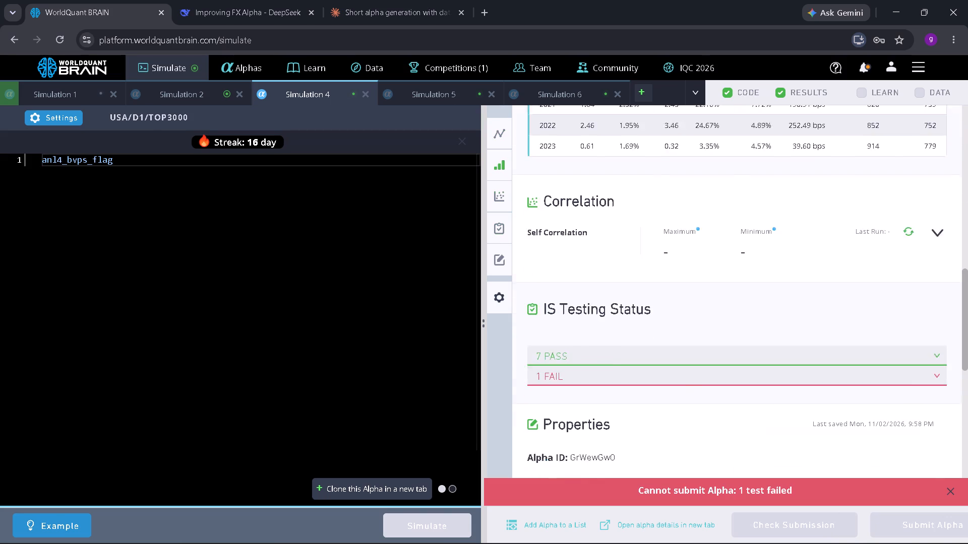
scroll(826, 441, "up", 1)
scroll(826, 441, "down", 2)
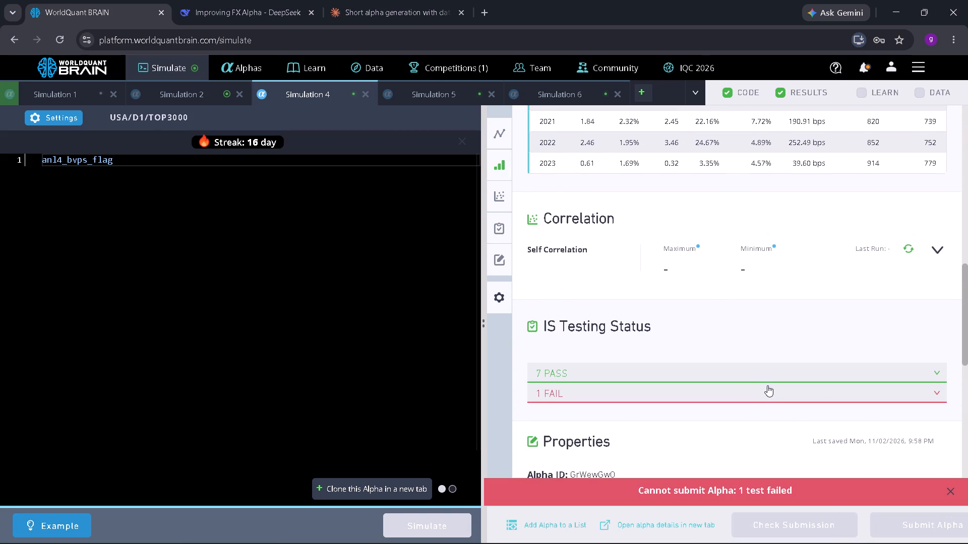
left_click(767, 385)
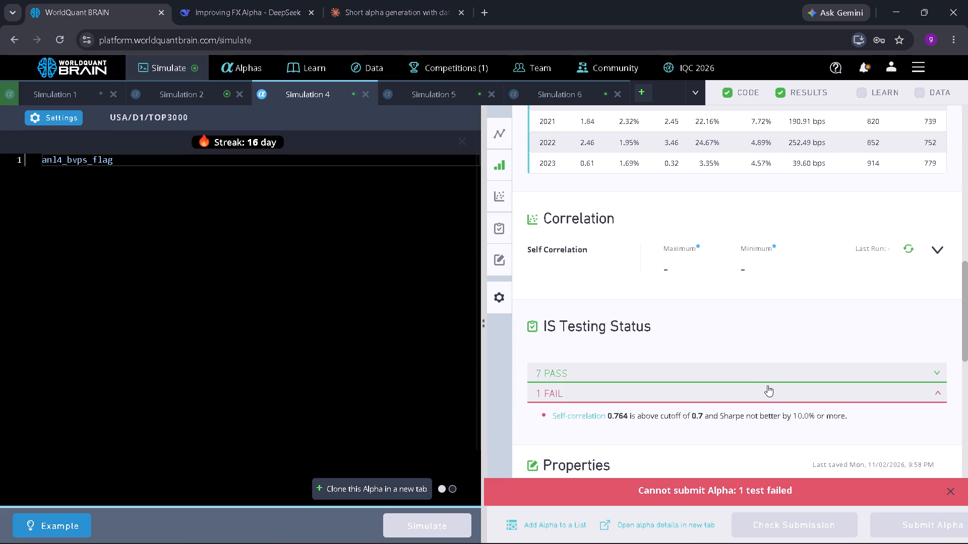
Set Simulation 4's decay to 4 and simulate the anl4_bvps_flag alpha.
left_click(71, 112)
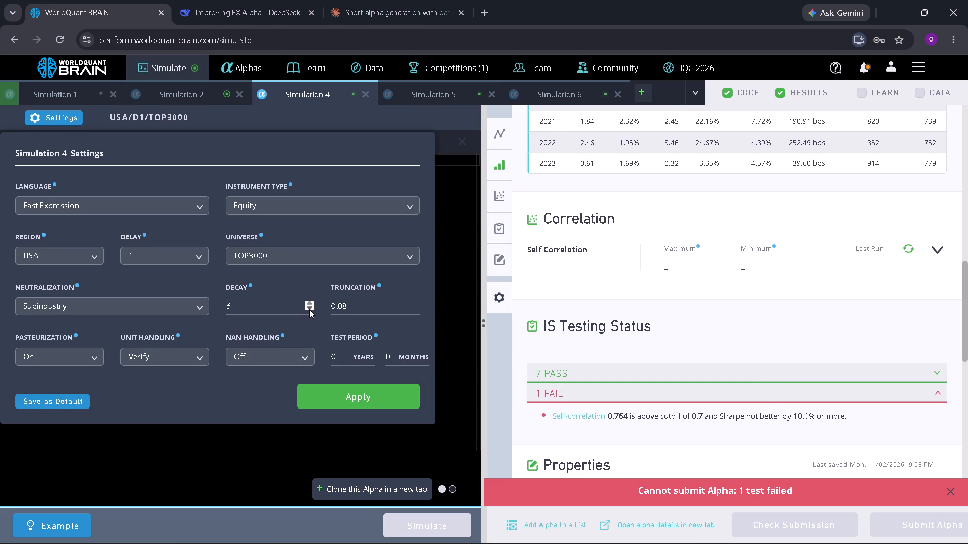
double_click(309, 309)
left_click(359, 396)
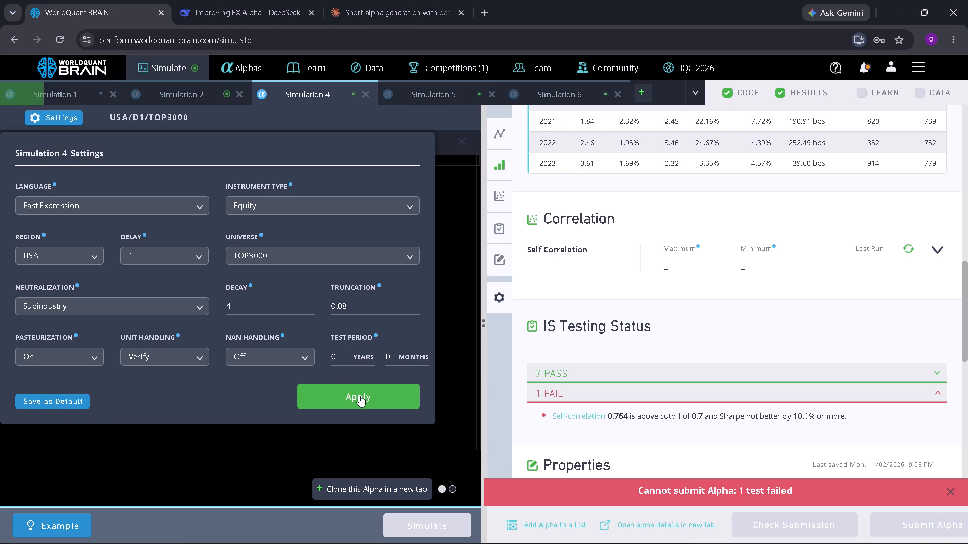
left_click(426, 521)
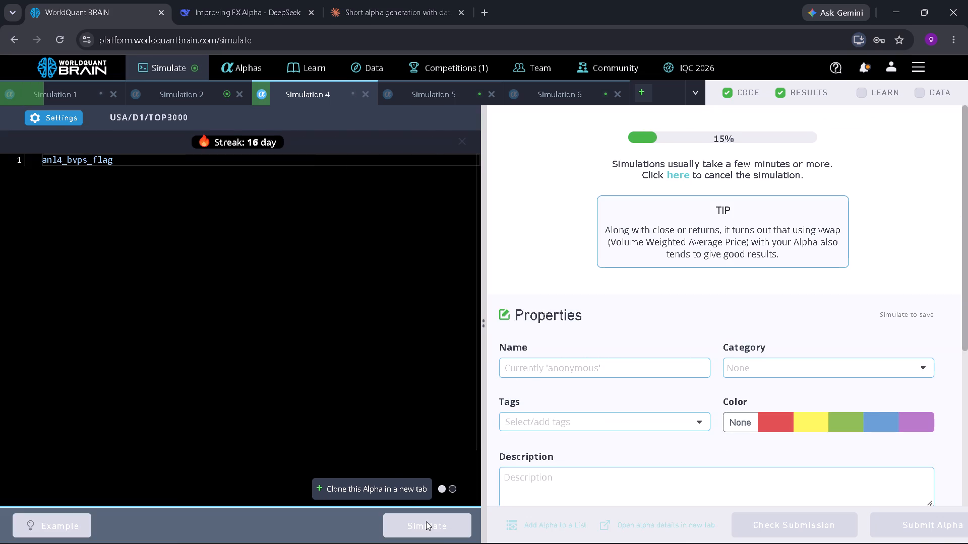
Show the anl4_capex_flag alpha's test period results in Simulation 2 and expand its failed IS test.
left_click(196, 95)
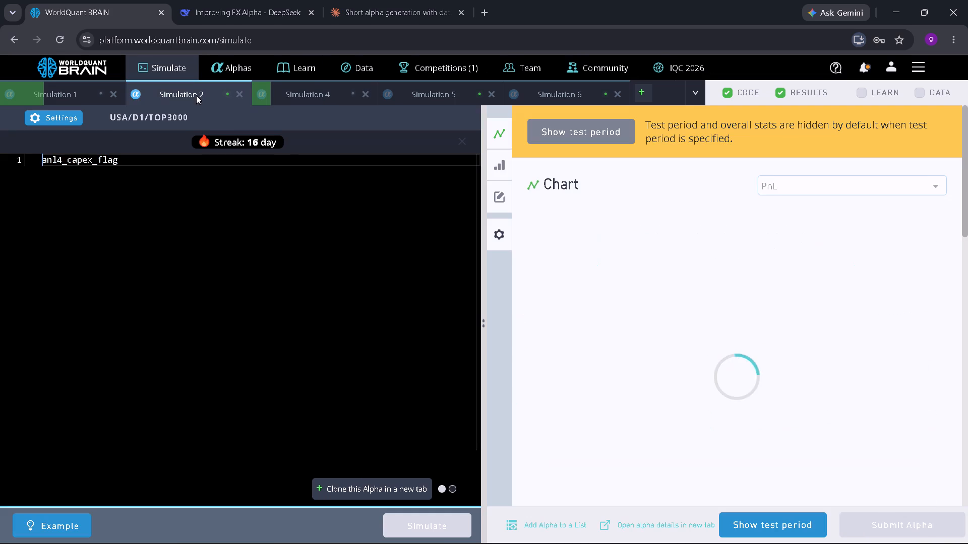
left_click(757, 515)
scroll(758, 434, "down", 3)
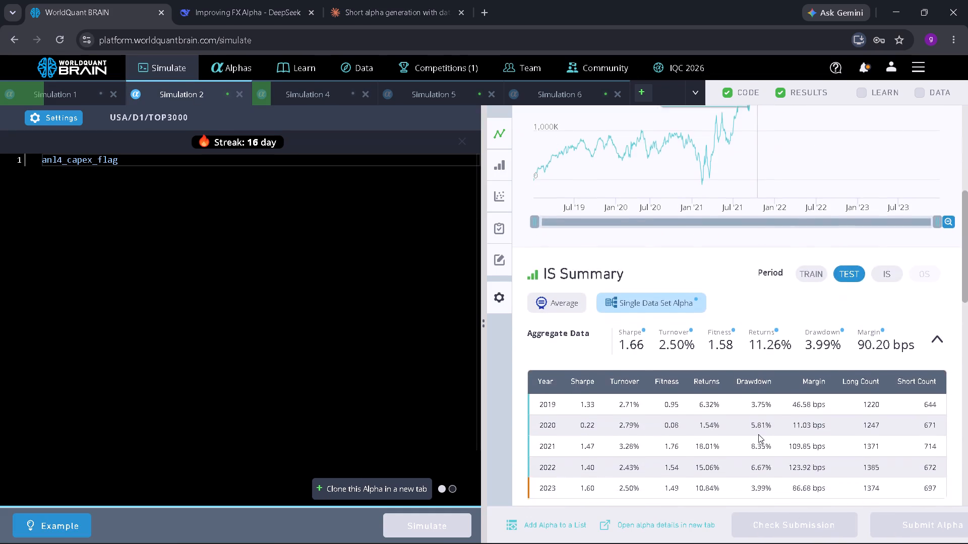
scroll(758, 434, "down", 4)
left_click(744, 452)
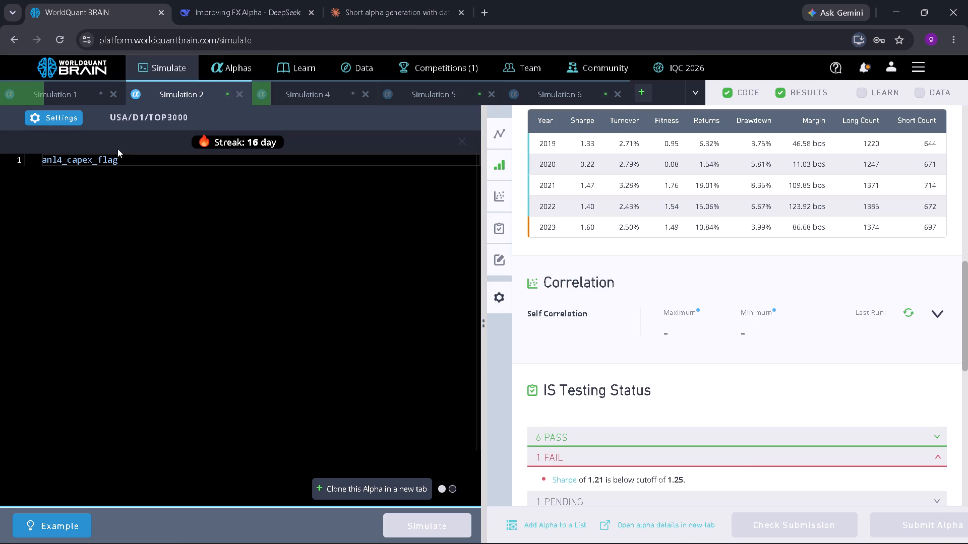
Set Simulation 2's test period to 0 years and simulate the anl4_capex_flag alpha.
left_click(70, 119)
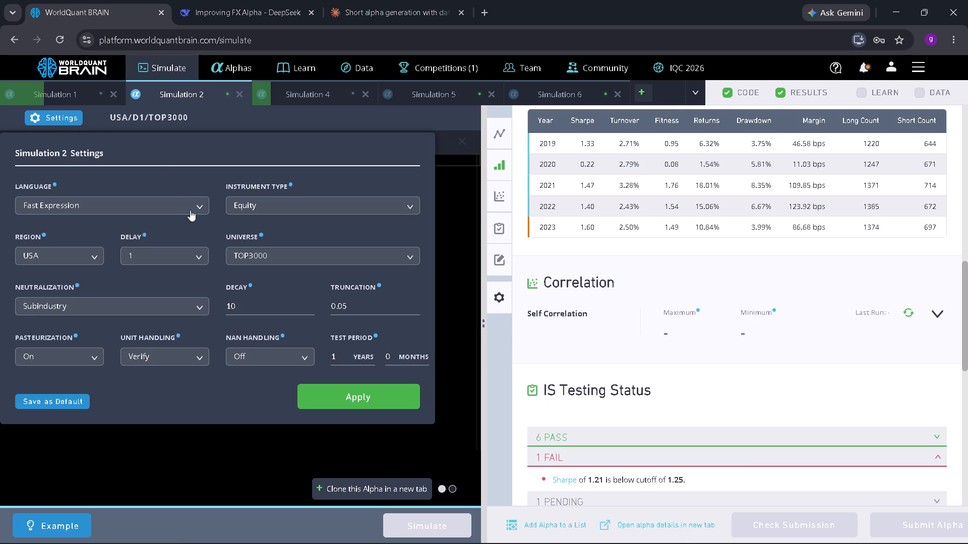
left_click(339, 356)
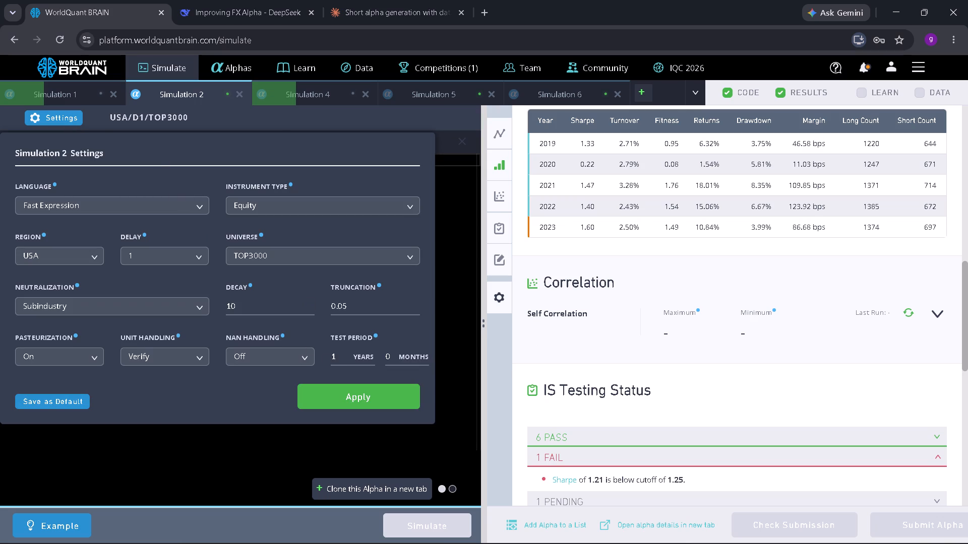
key("BackSpace")
key("0")
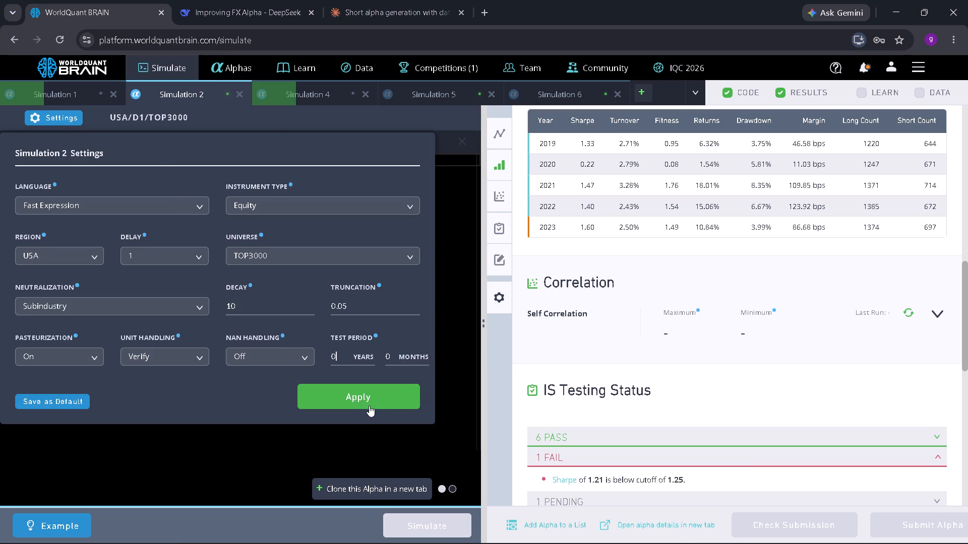
left_click(373, 397)
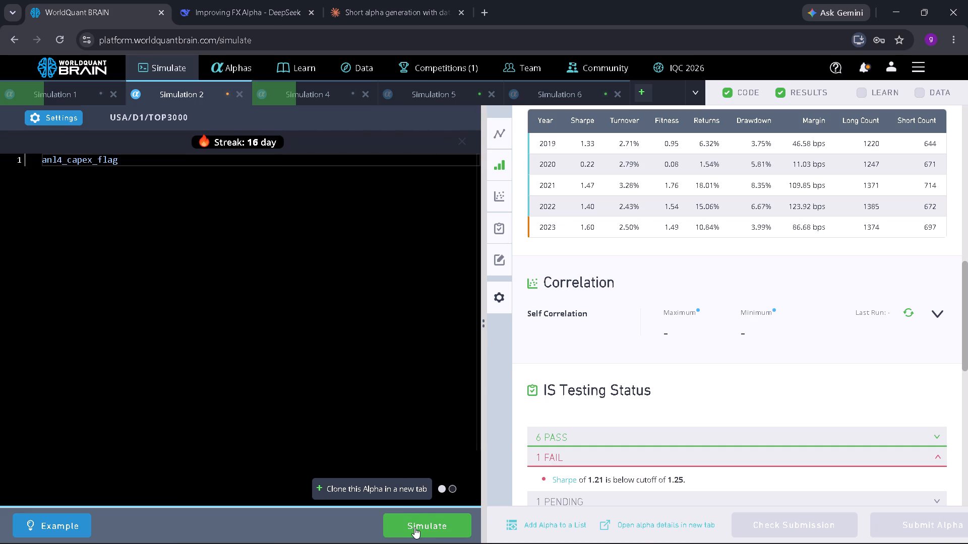
left_click(415, 527)
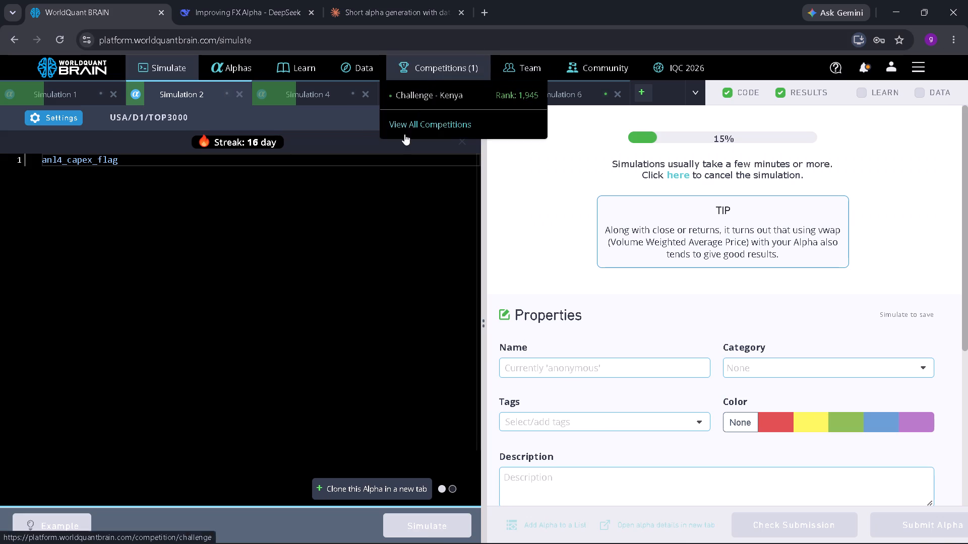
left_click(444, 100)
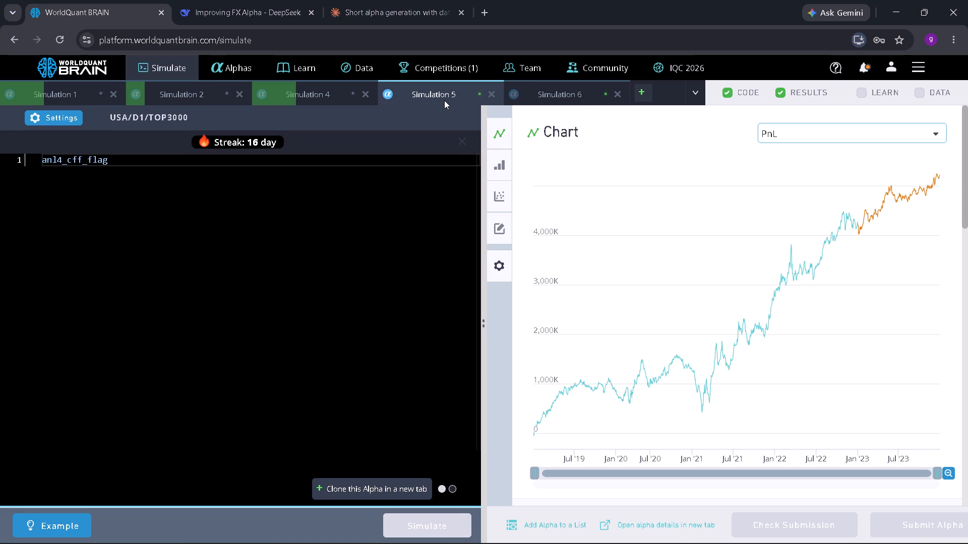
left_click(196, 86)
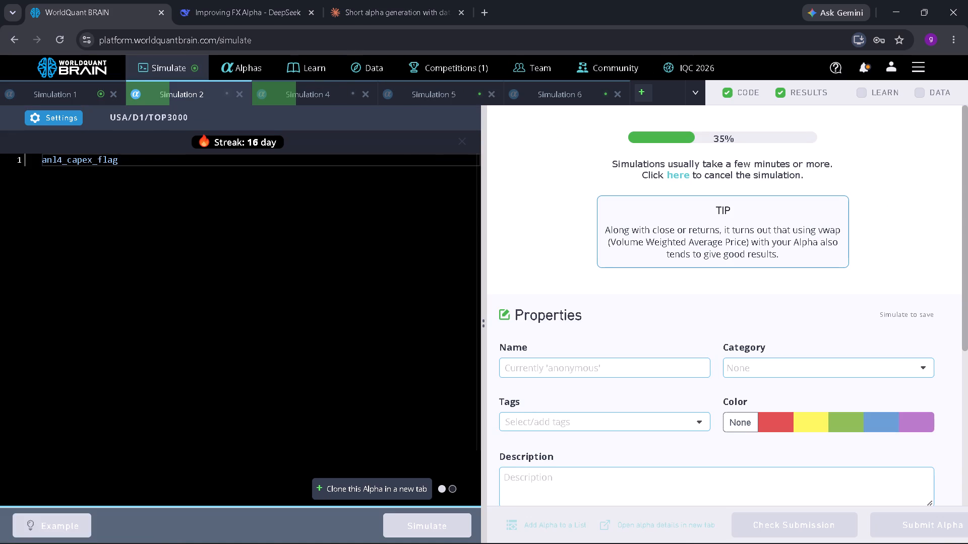
Show the anl4_cfo_flag alpha's test period results in Simulation 1 and expand its failed IS test.
left_click(86, 94)
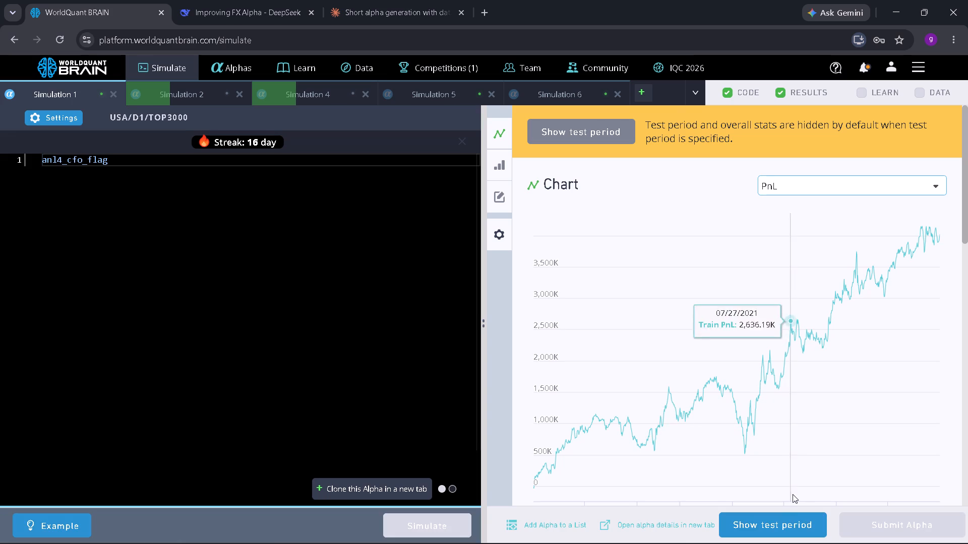
left_click(798, 516)
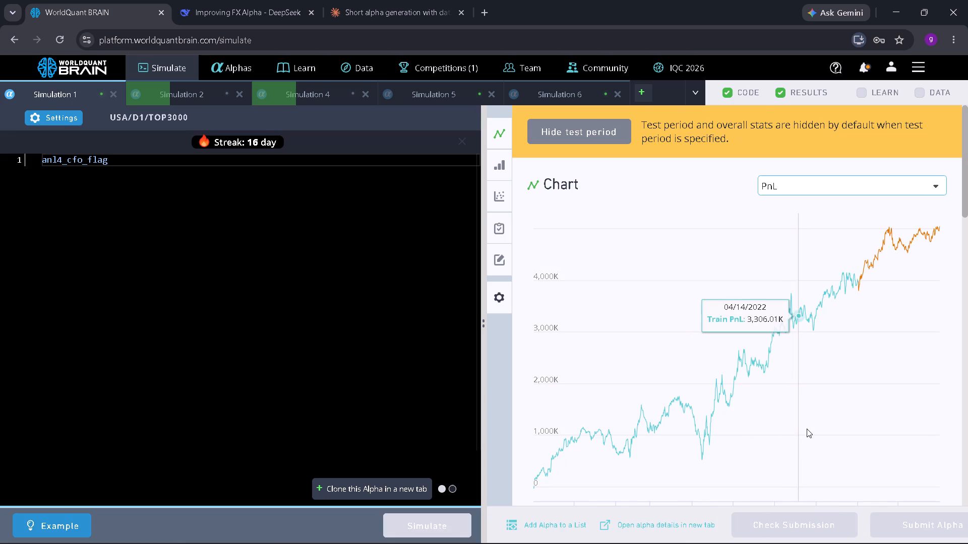
scroll(807, 429, "down", 9)
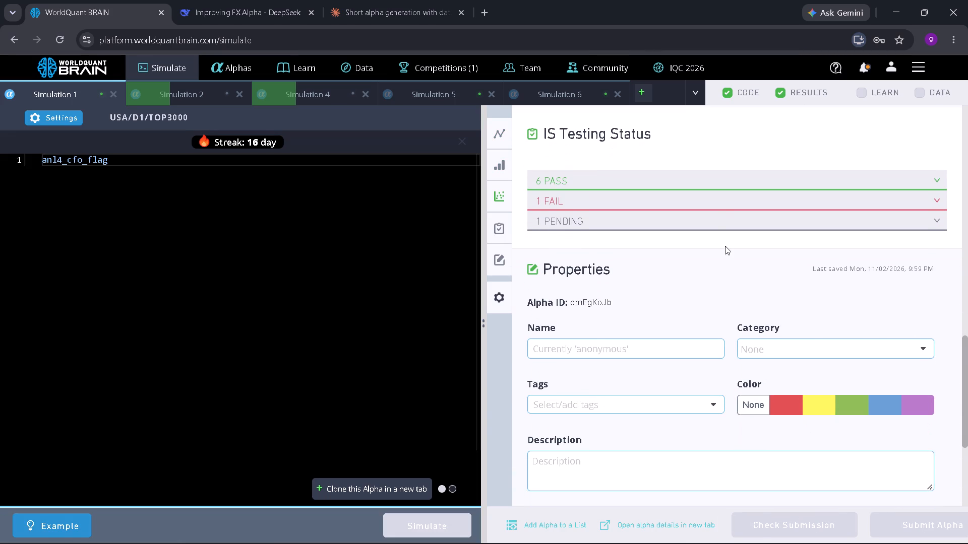
left_click(720, 201)
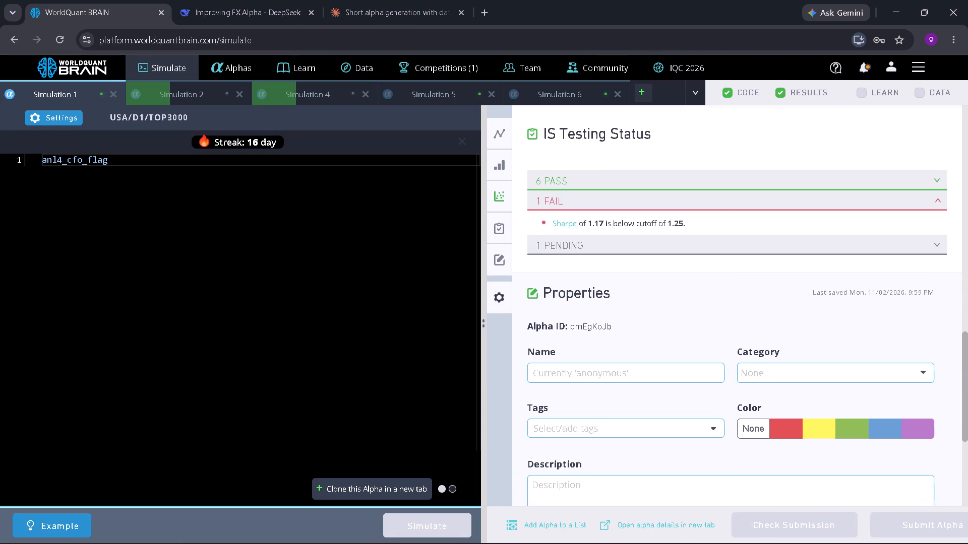
Set Simulation 1's neutralization to Industry and simulate the anl4_cfo_flag alpha.
left_click(71, 118)
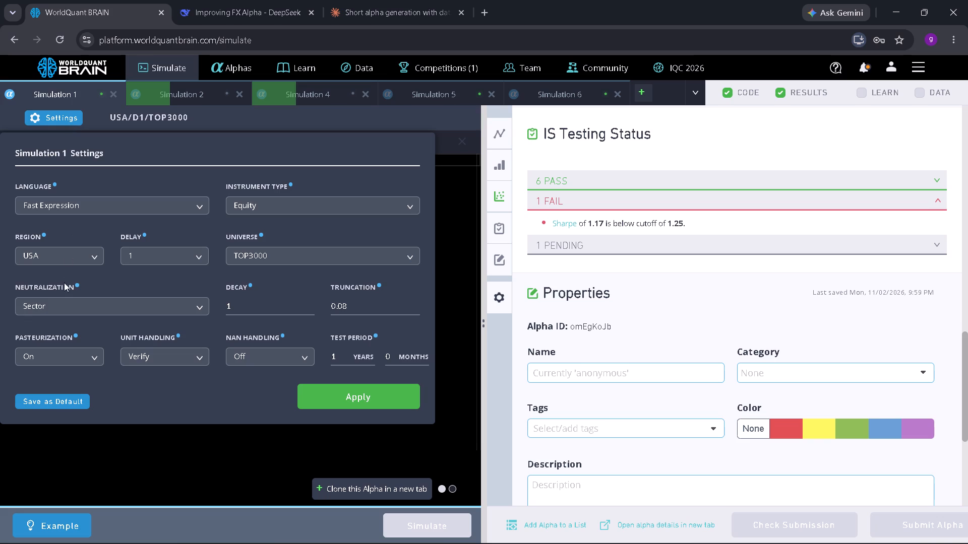
left_click(64, 305)
left_click(64, 381)
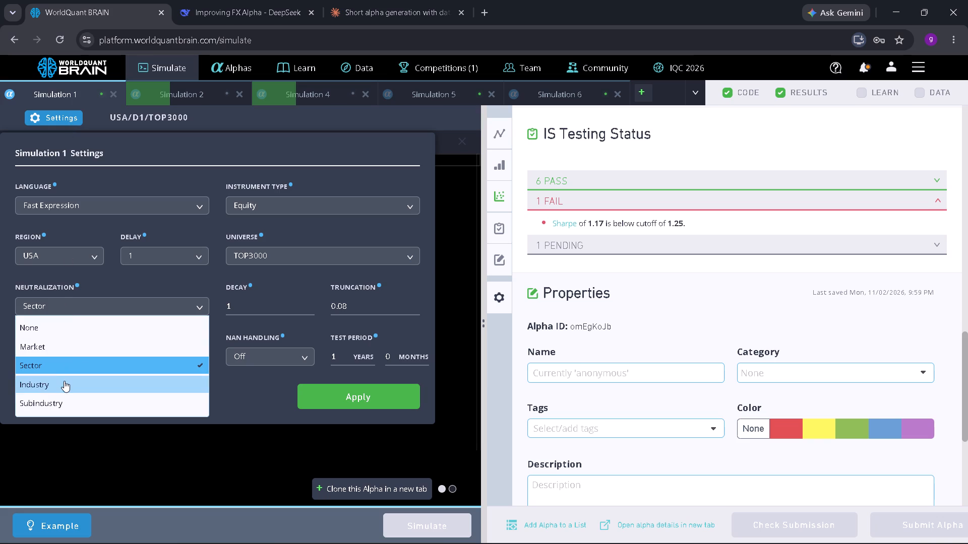
left_click(332, 401)
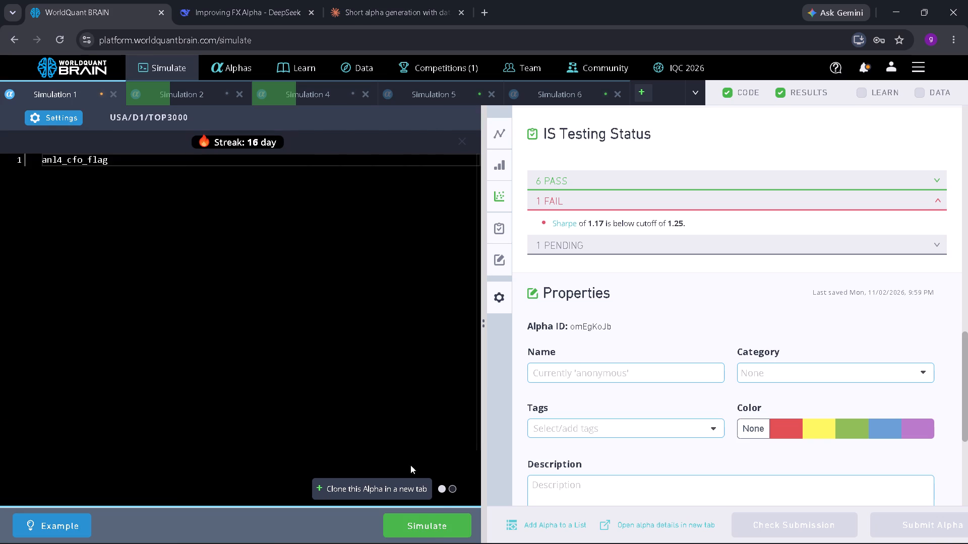
left_click(432, 529)
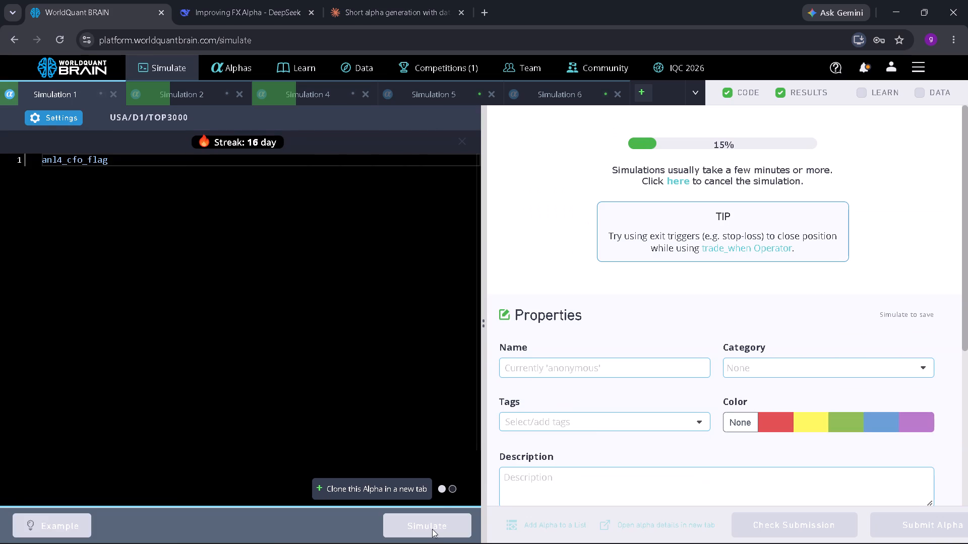
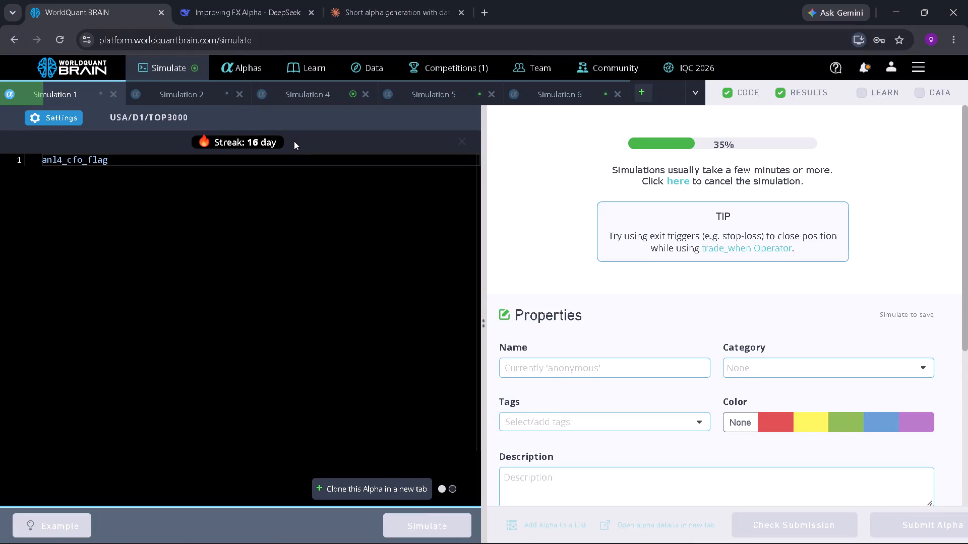
Check the anl4_bvps_flag alpha in Simulation 4 for submission and expand its failed IS test.
left_click(327, 94)
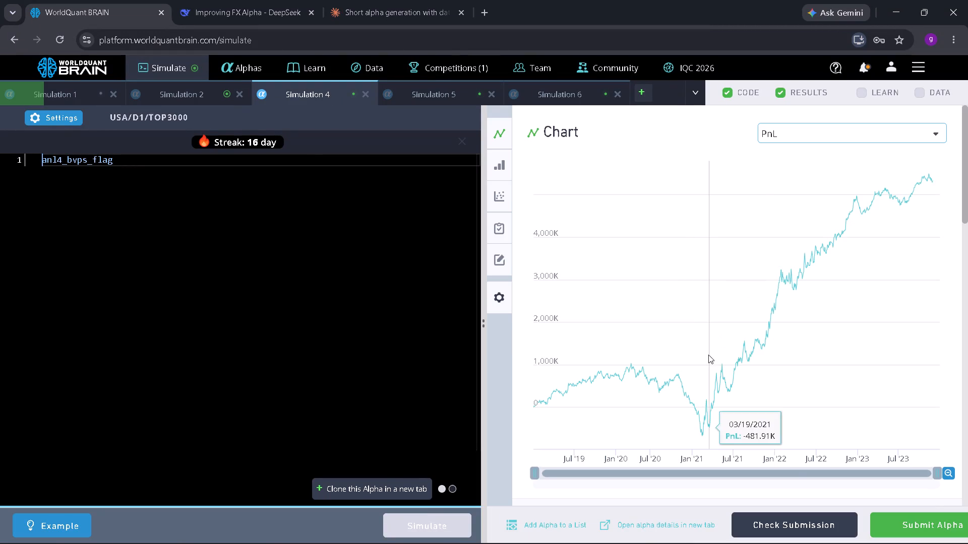
left_click(813, 529)
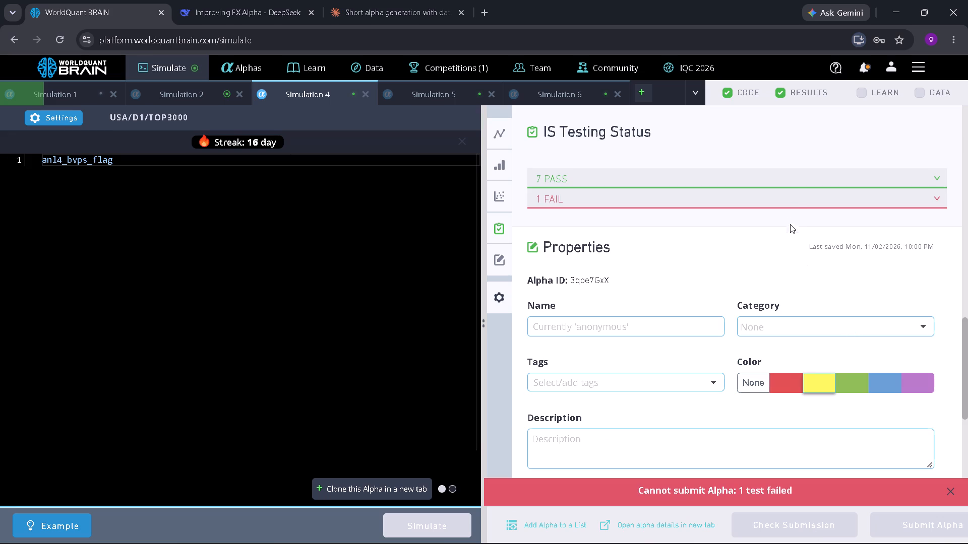
left_click(793, 189)
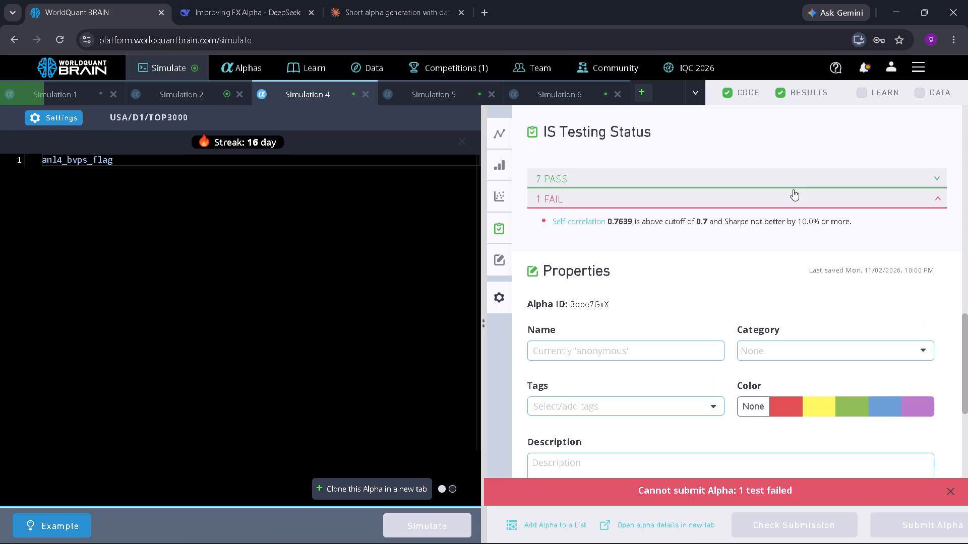
Expand the failed IS test of the anl4_capex_flag alpha in Simulation 2.
left_click(218, 91)
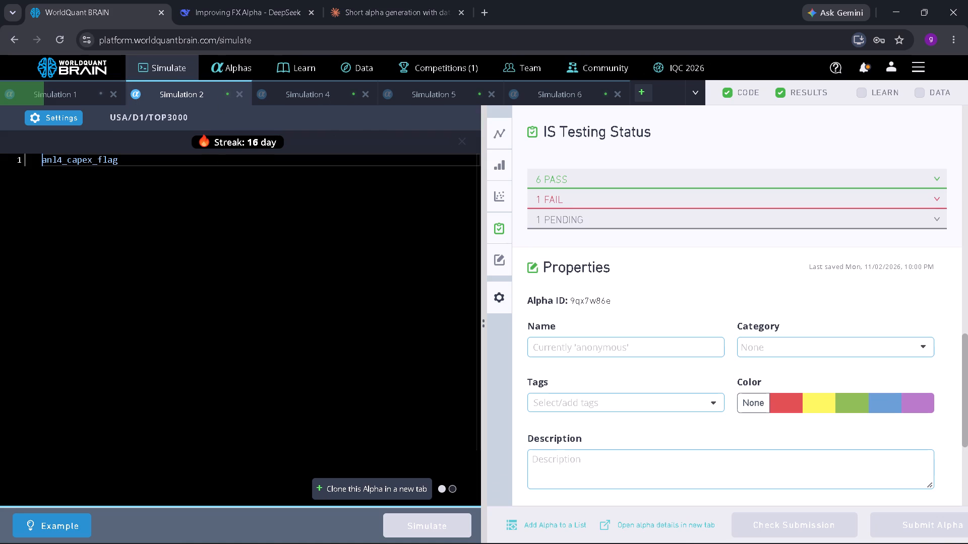
left_click(566, 195)
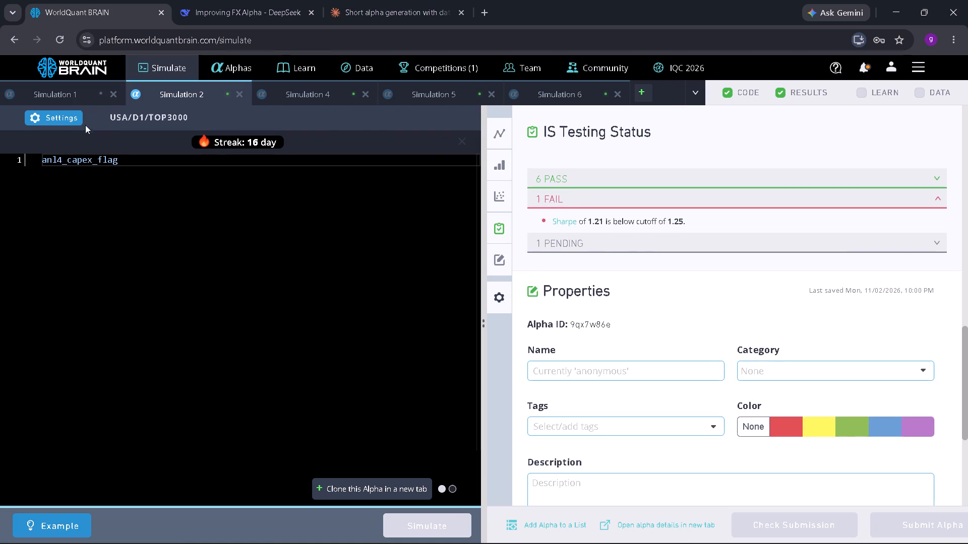
Set Simulation 2's decay to 15 and simulate the anl4_capex_flag alpha.
left_click(70, 118)
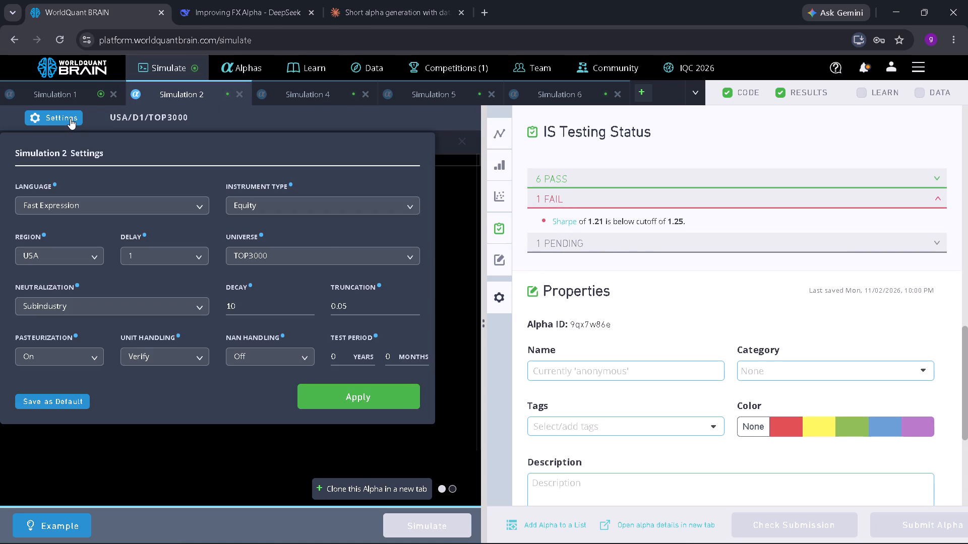
triple_click(310, 303)
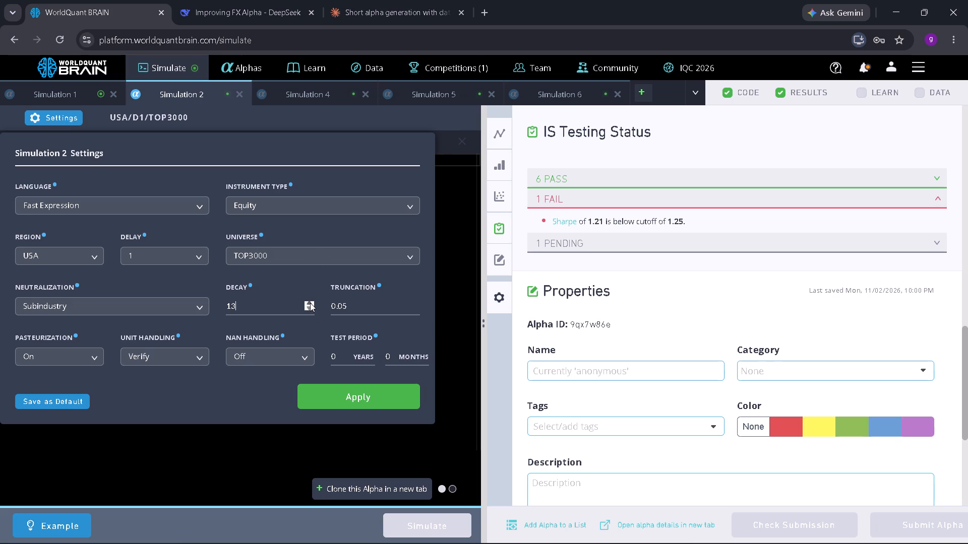
double_click(310, 303)
left_click(356, 405)
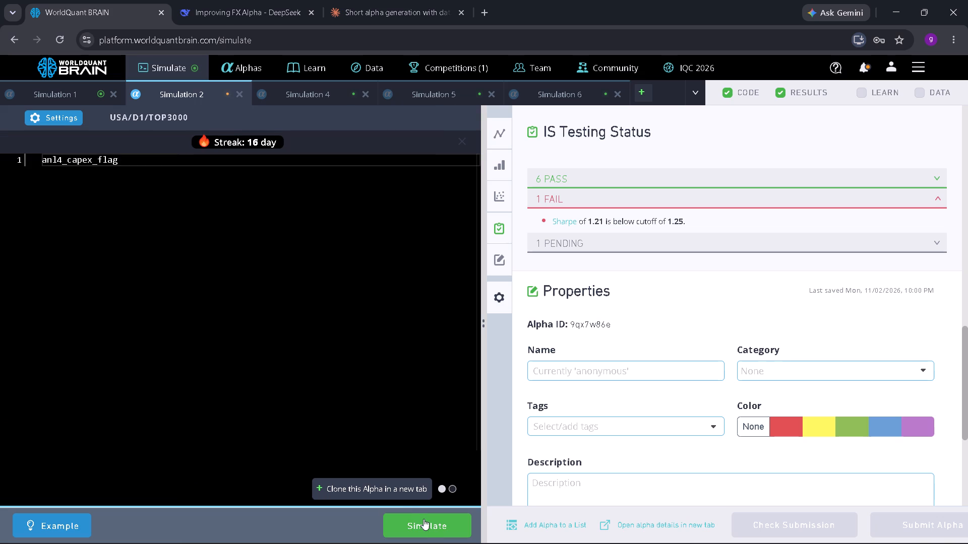
left_click(425, 522)
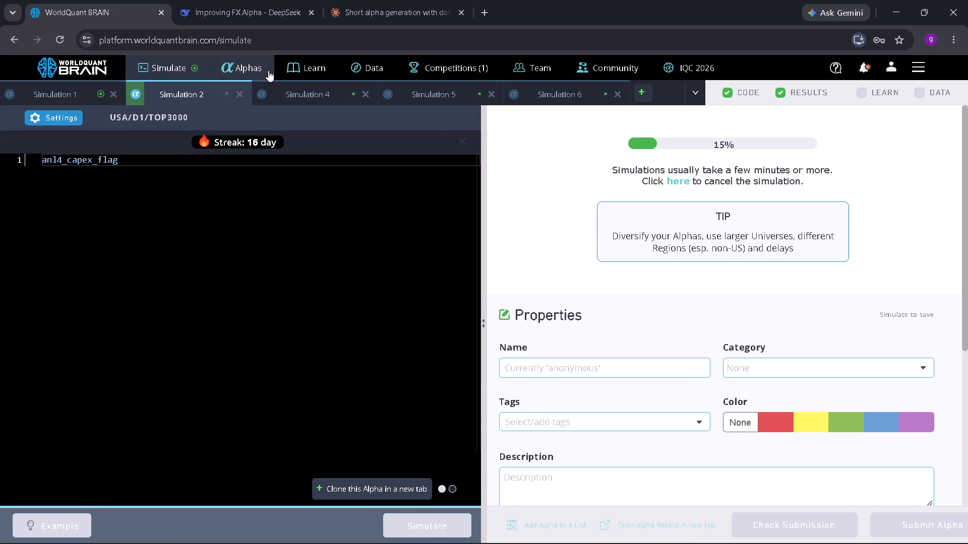
Change Simulation 4's expression to rank(anl4_bvps_flag) and simulate it.
left_click(303, 90)
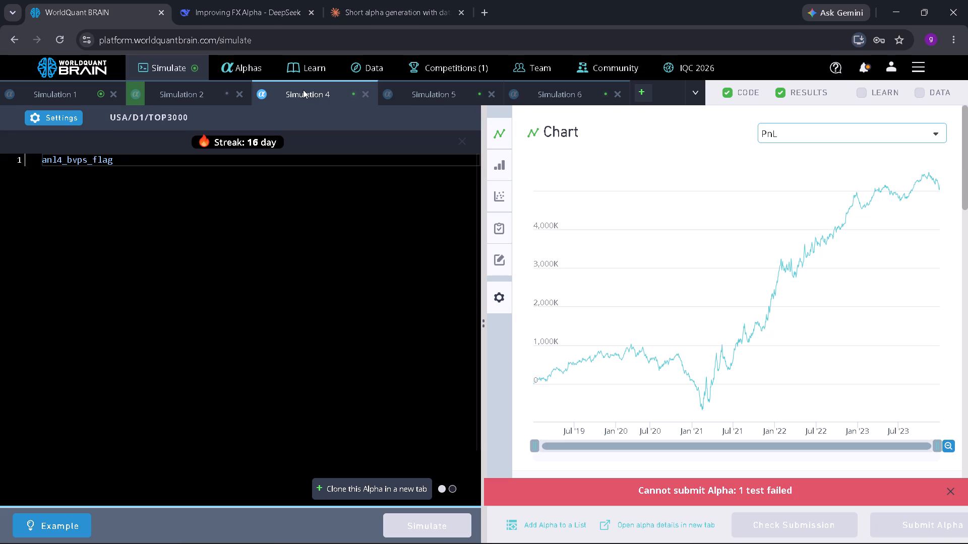
type("rank")
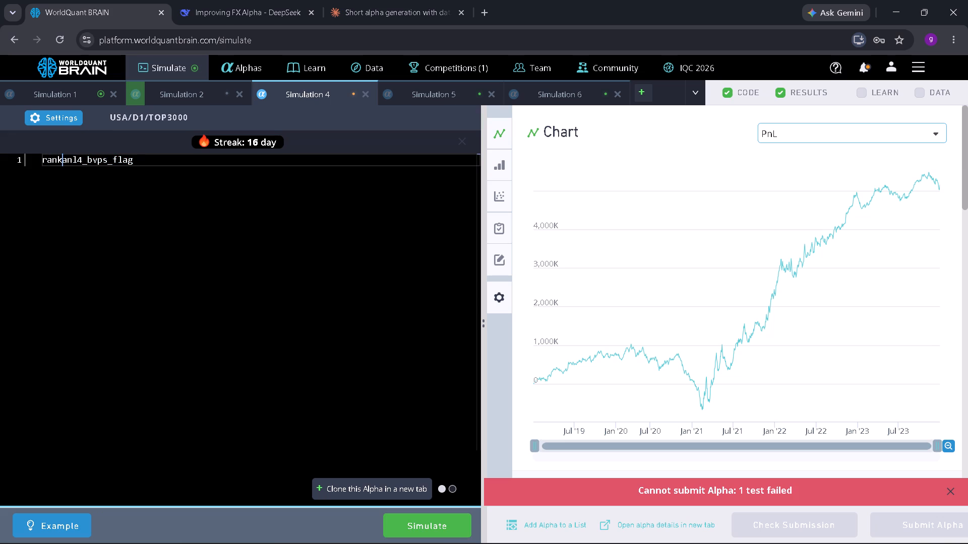
key("shift+parenleft")
key("Right")
key("Right")
key("Right")
key("Right")
key("Right")
key("Right")
key("Right")
key("Right")
key("Right")
key("Right")
key("Right")
key("Right")
key("Right")
key("Right")
key("Right")
key("Right")
key("Right")
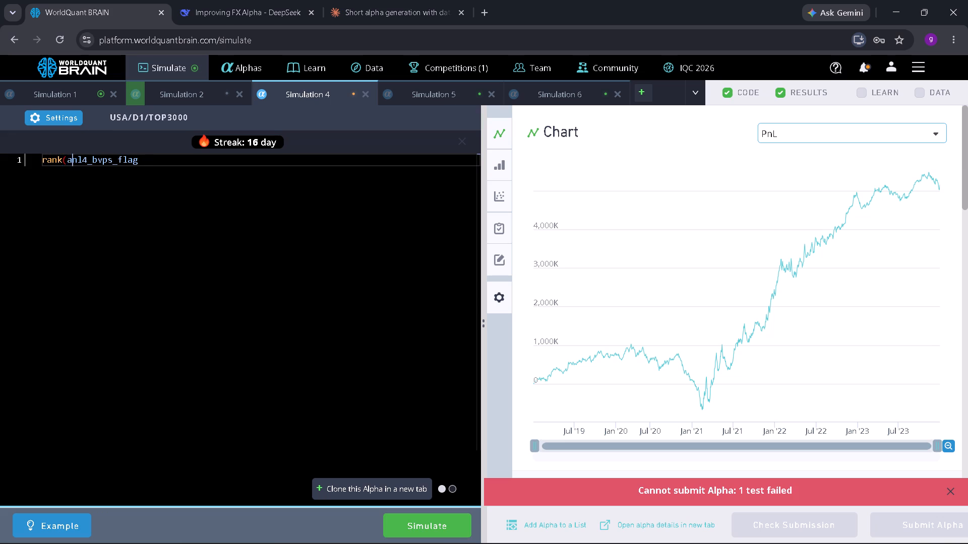
key("shift+parenright")
left_click(435, 522)
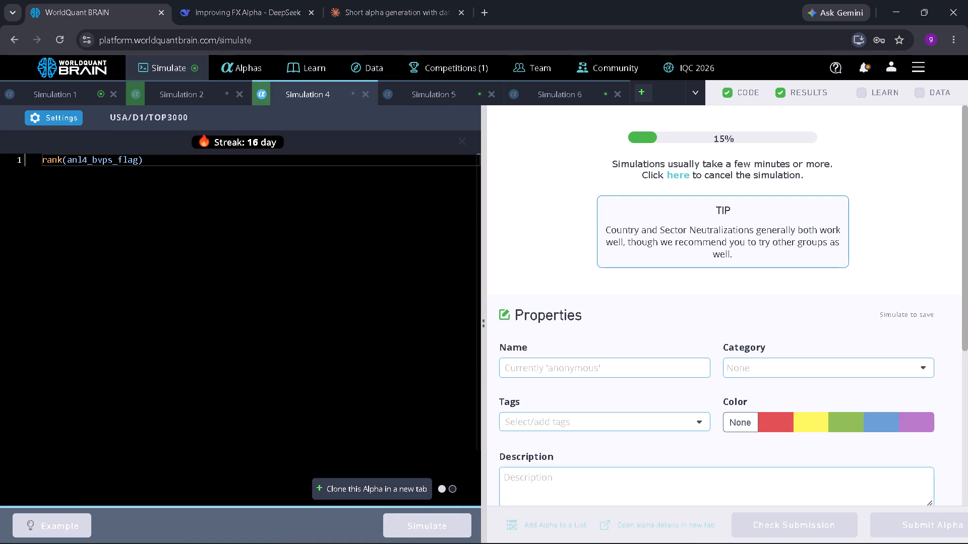
Show the anl4_cfo_flag alpha's test period results in Simulation 1 and expand its failed IS test.
left_click(74, 91)
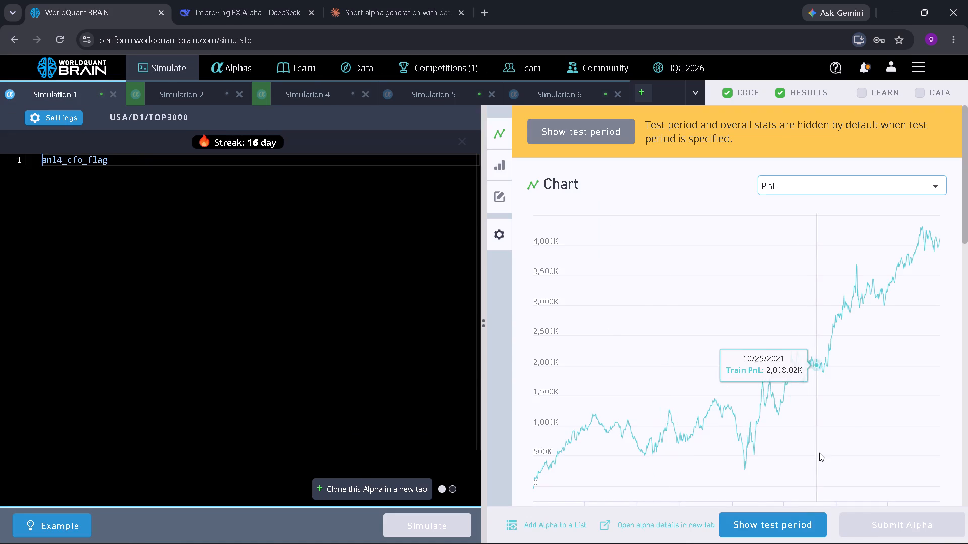
left_click(794, 521)
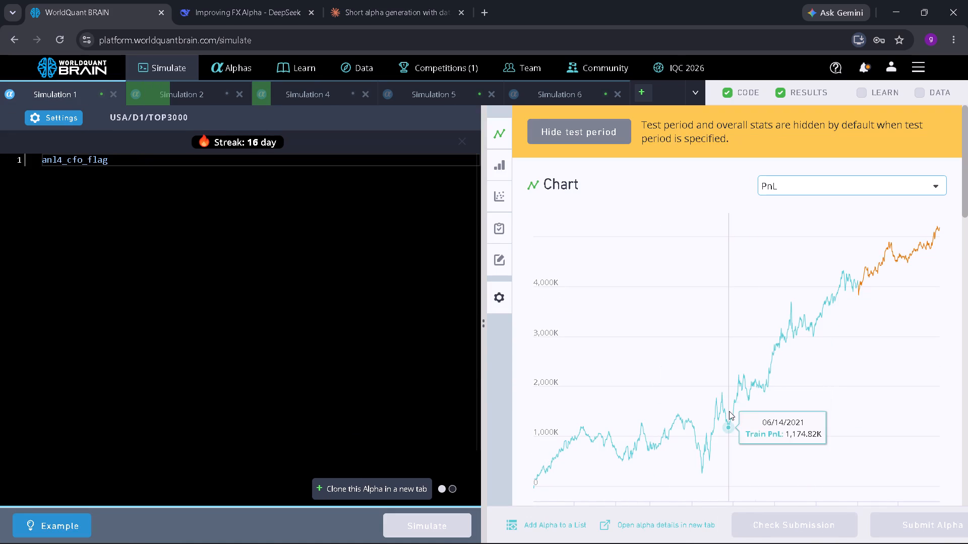
scroll(729, 409, "down", 7)
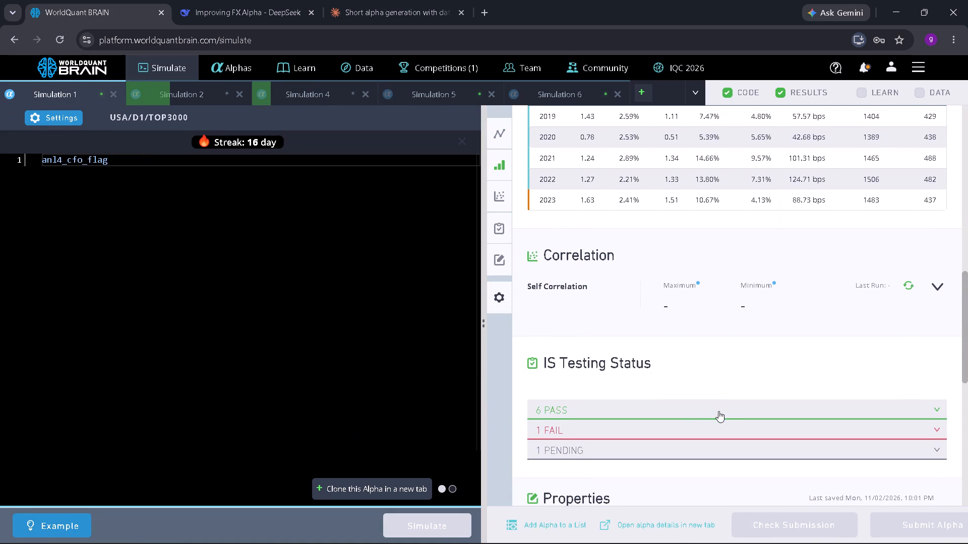
left_click(698, 422)
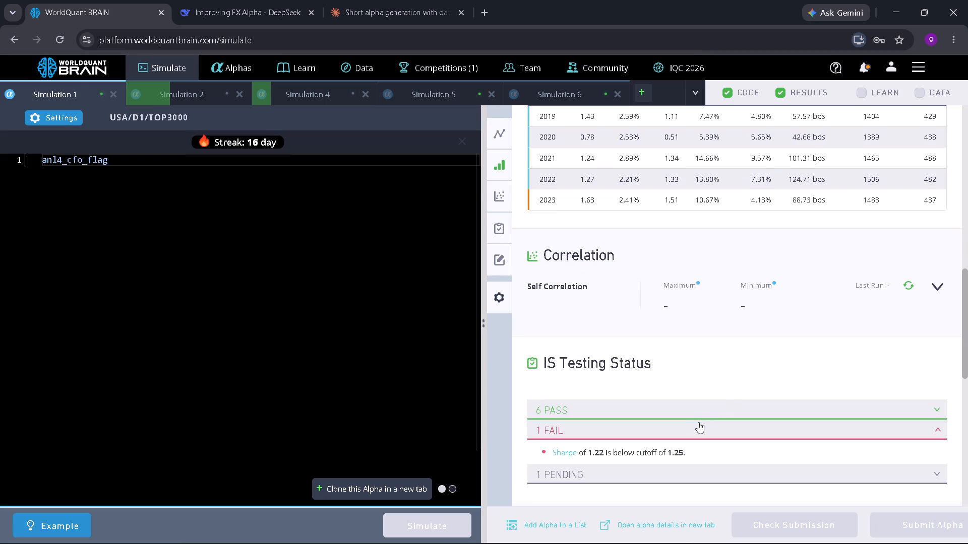
Set Simulation 1's neutralization to Subindustry and decay to 2, and simulate the anl4_cfo_flag alpha.
left_click(56, 114)
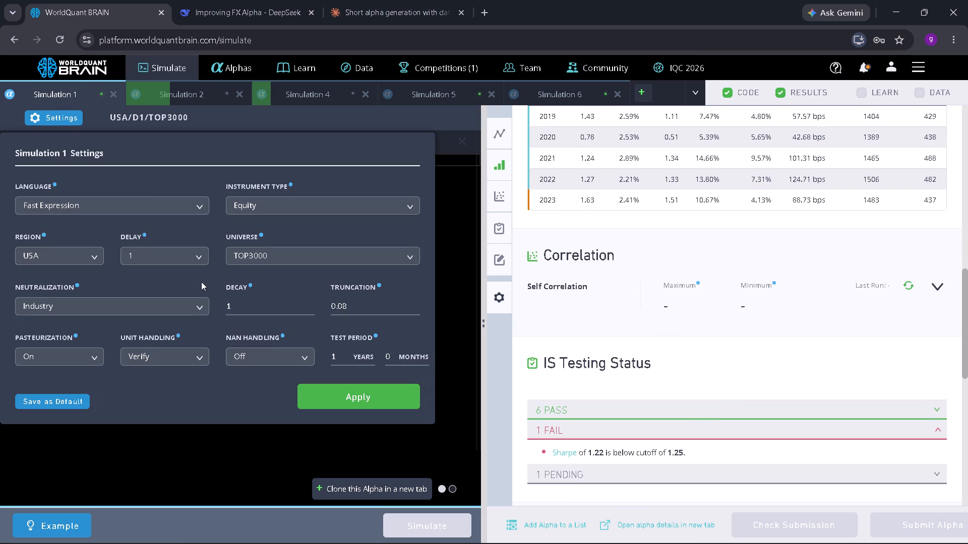
left_click(199, 302)
left_click(134, 403)
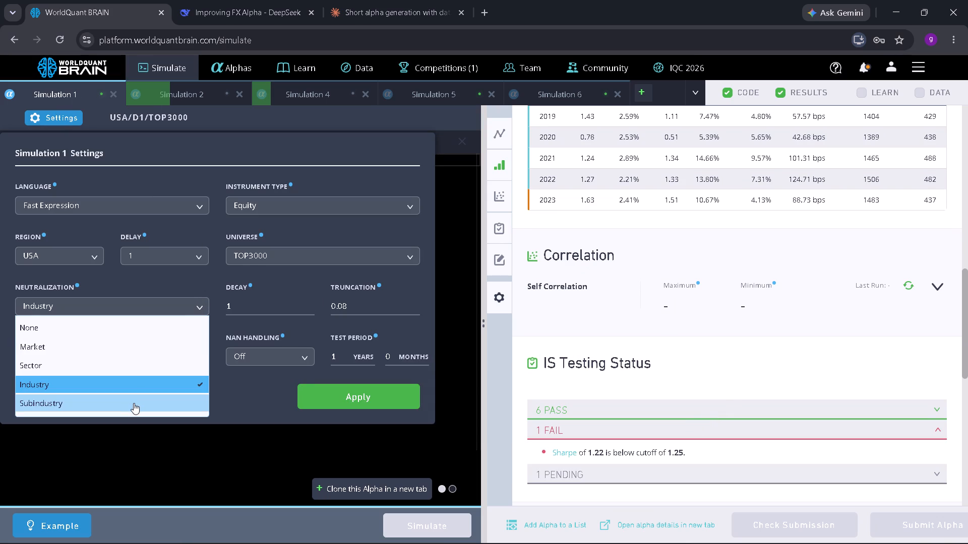
left_click(310, 301)
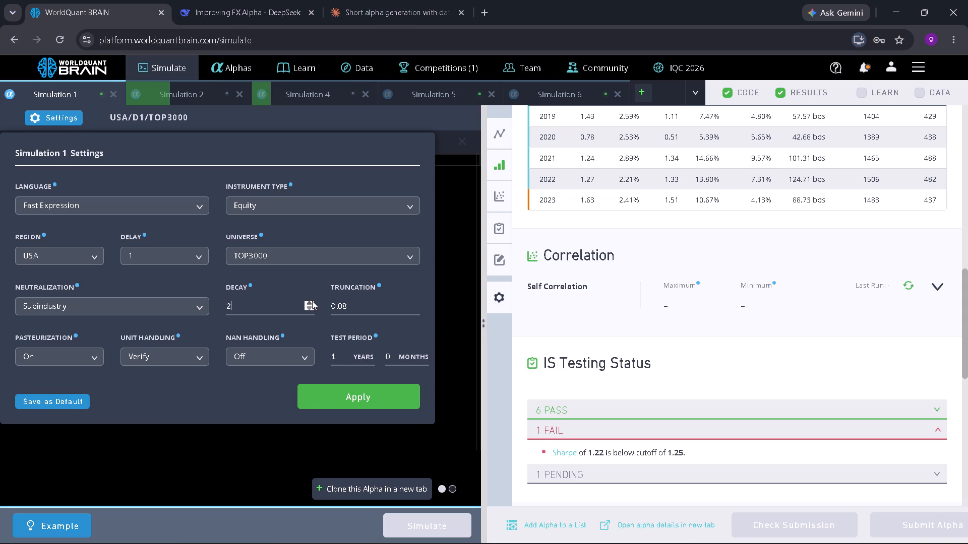
left_click(346, 389)
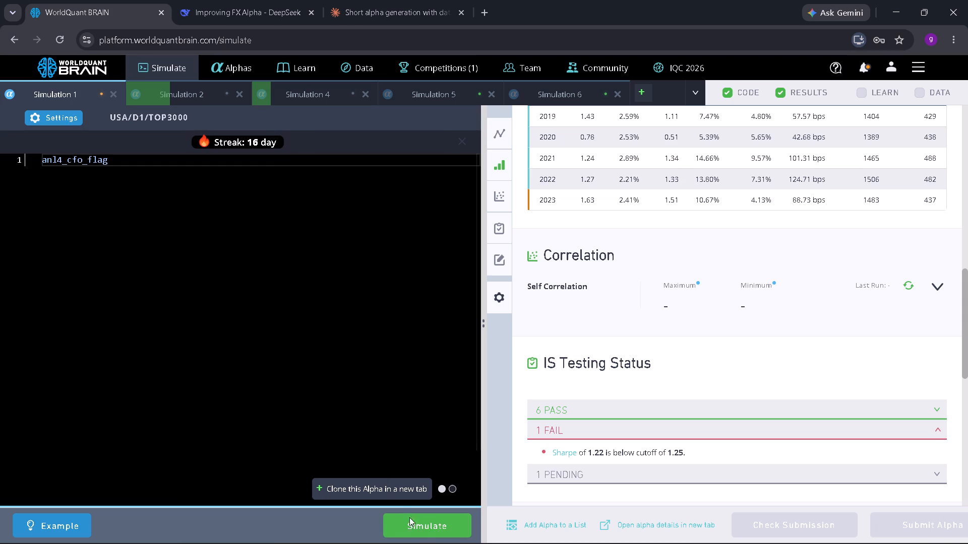
left_click(427, 526)
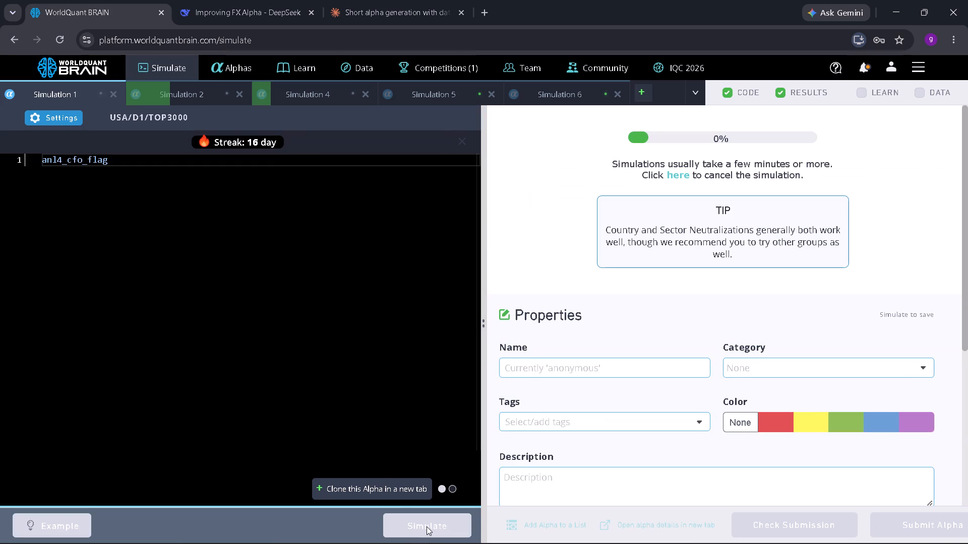
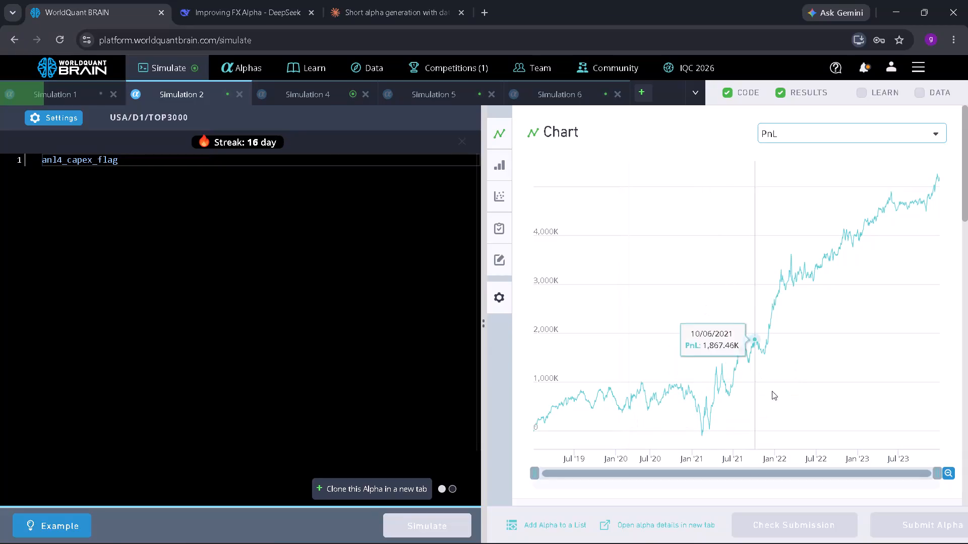
Review the anl4_capex_flag alpha's results in Simulation 2 and expand its failed IS test.
scroll(711, 370, "down", 2)
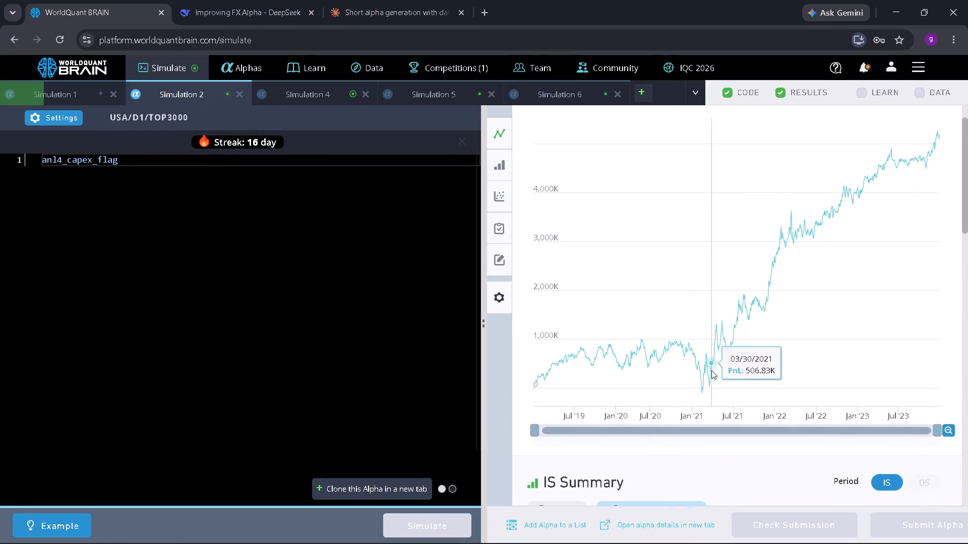
scroll(711, 370, "down", 6)
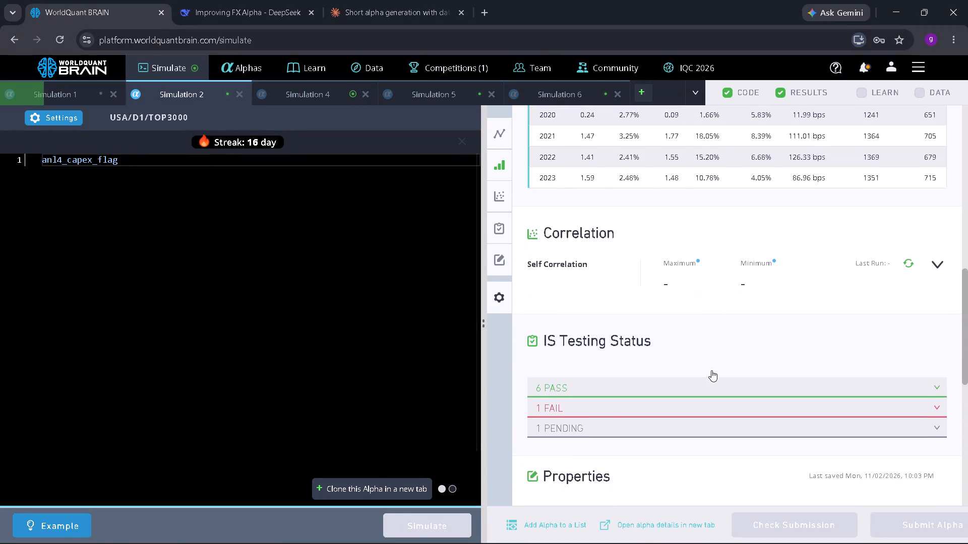
left_click(677, 399)
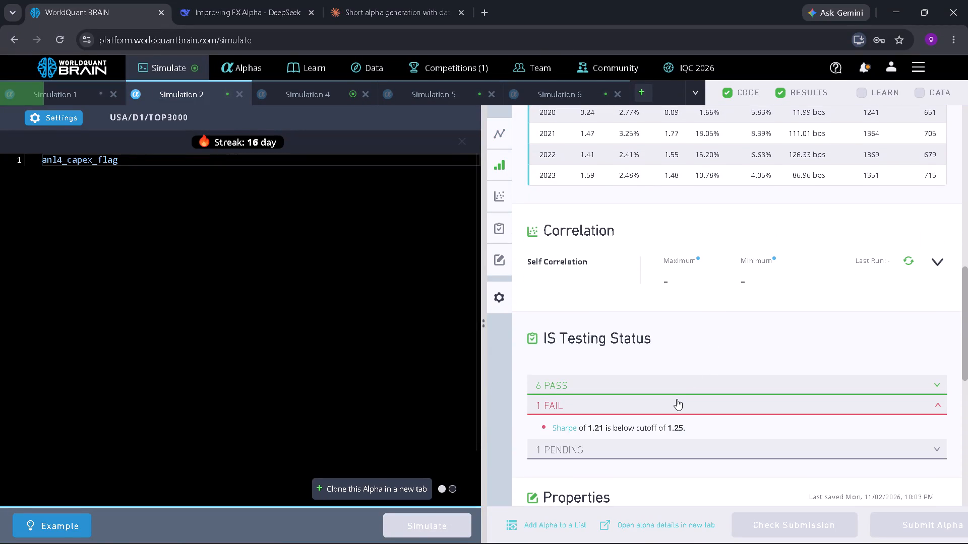
Set Simulation 2's decay to 4 and apply the settings.
left_click(68, 117)
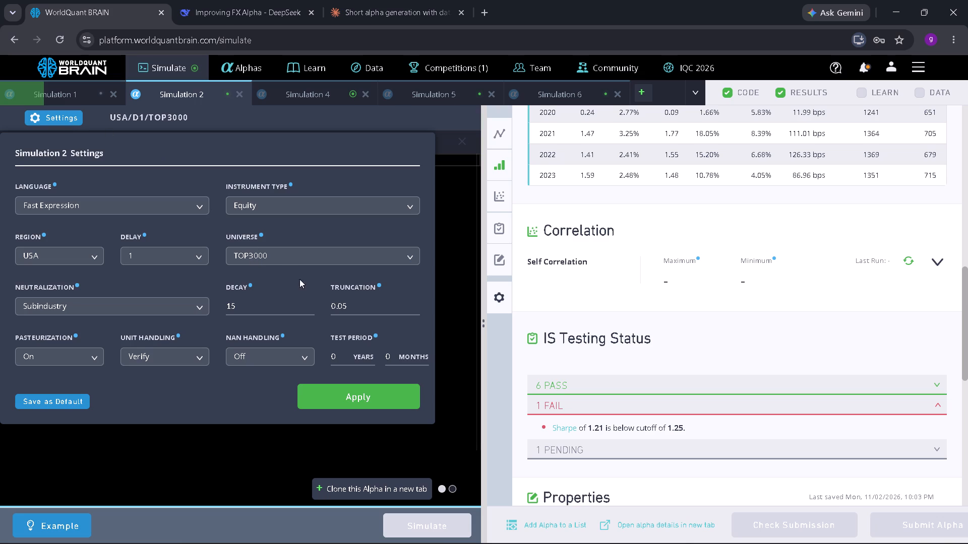
triple_click(310, 310)
triple_click(310, 310)
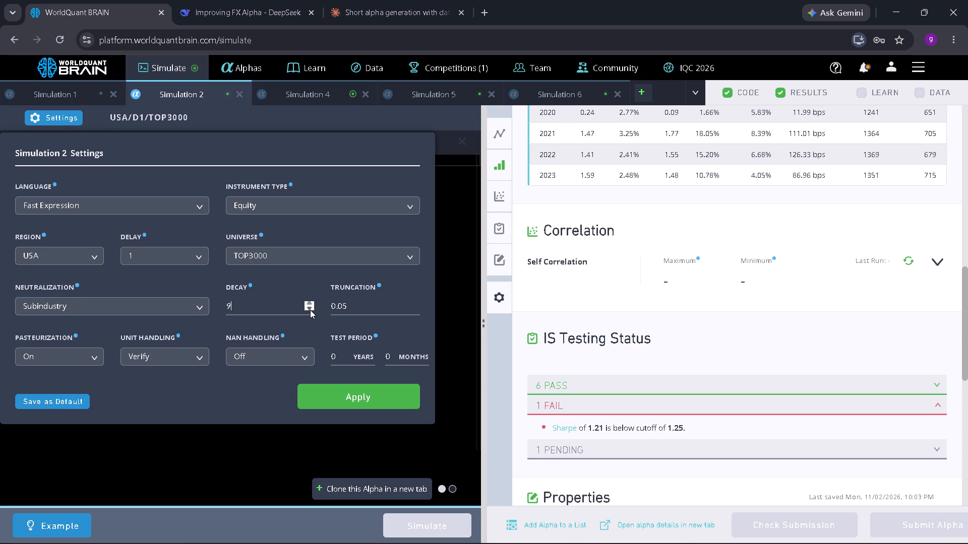
double_click(310, 310)
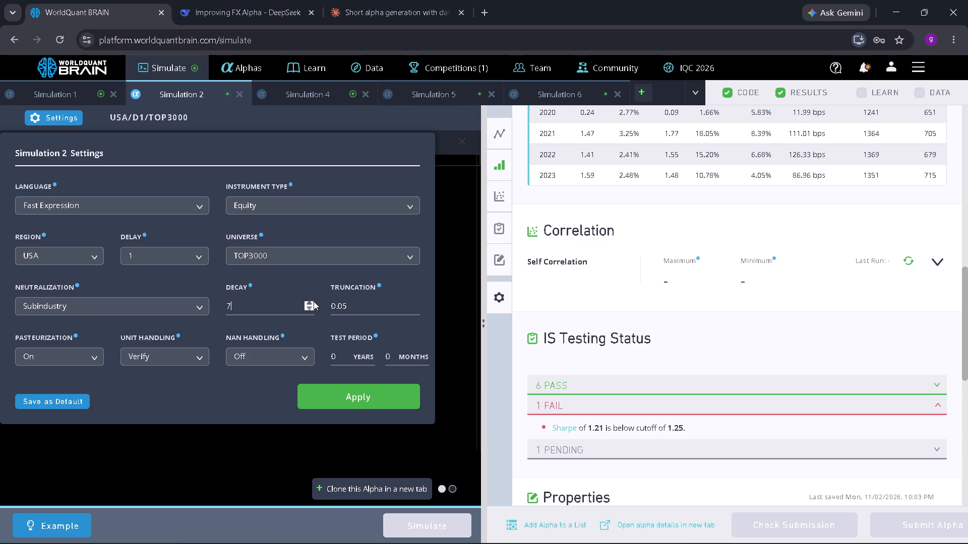
double_click(312, 306)
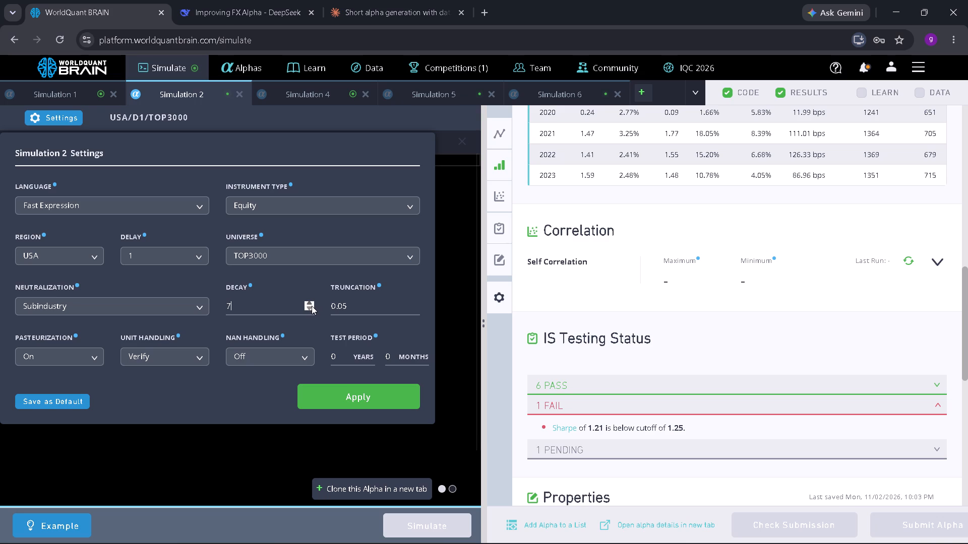
left_click(312, 306)
triple_click(311, 310)
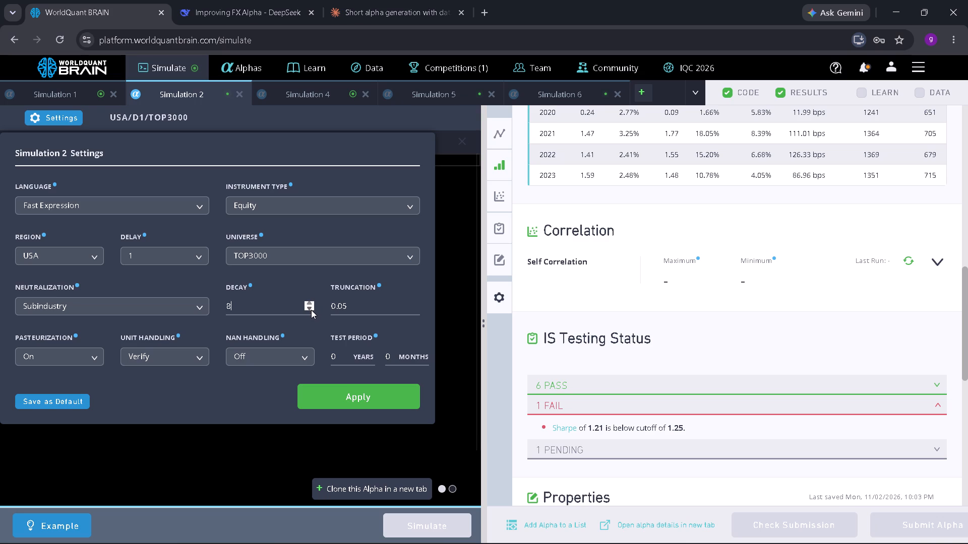
left_click(311, 310)
left_click(311, 310)
left_click(311, 310)
left_click(347, 389)
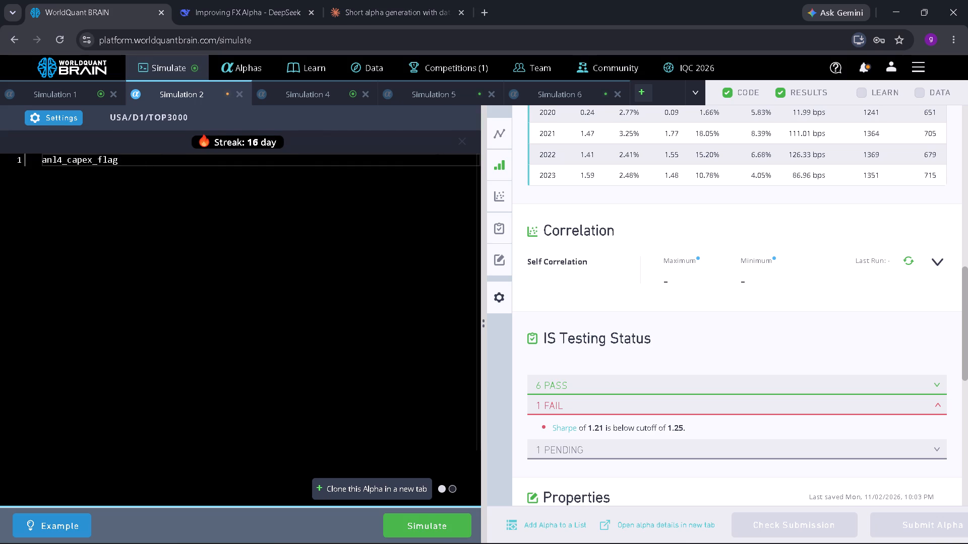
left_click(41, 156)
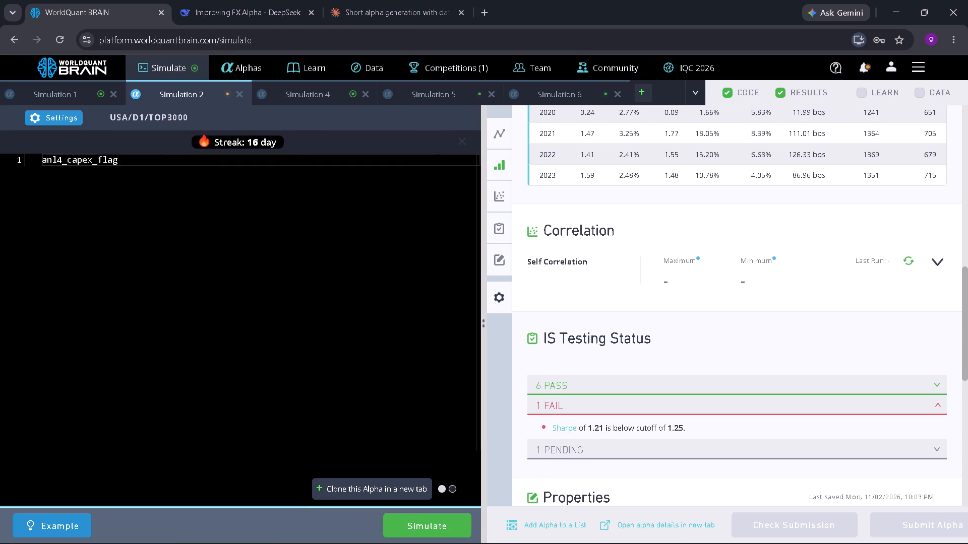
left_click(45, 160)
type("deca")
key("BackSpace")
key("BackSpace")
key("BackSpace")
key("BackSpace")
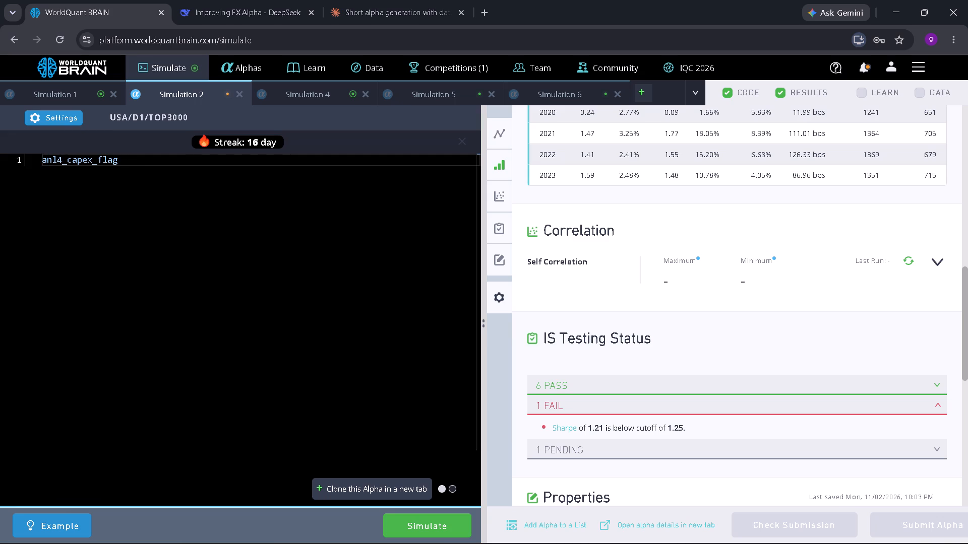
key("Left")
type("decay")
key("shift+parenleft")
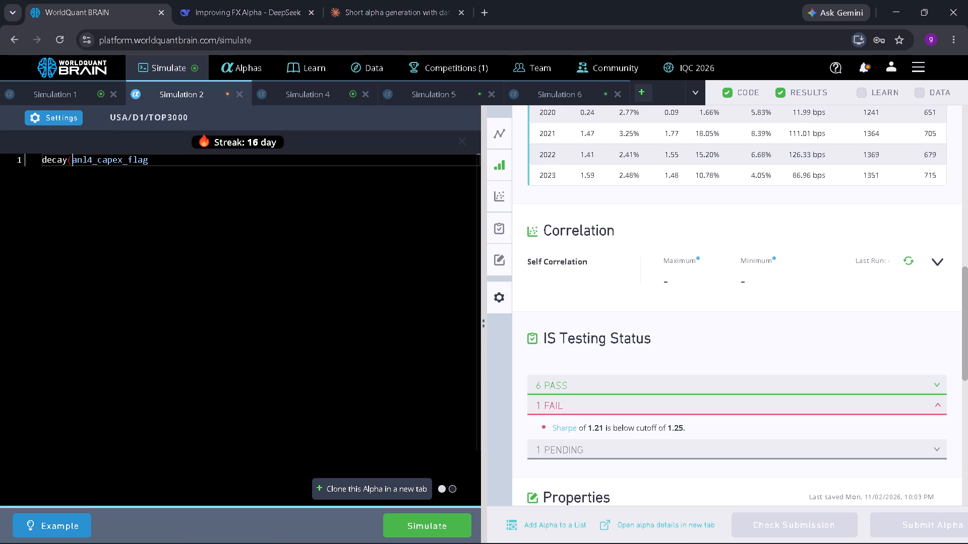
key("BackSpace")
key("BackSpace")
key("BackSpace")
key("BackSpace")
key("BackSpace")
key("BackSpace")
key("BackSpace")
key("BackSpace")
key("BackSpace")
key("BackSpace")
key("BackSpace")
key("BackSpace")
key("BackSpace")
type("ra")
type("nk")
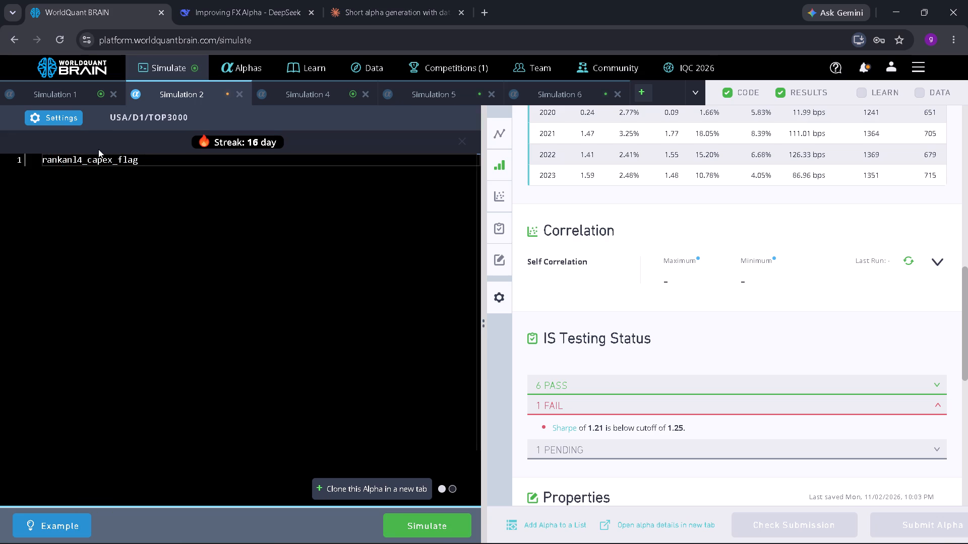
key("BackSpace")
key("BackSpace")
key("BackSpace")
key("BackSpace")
Run the submission check on Simulation 4's rank(anl4_bvps_flag) alpha and expand its failed test.
left_click(326, 90)
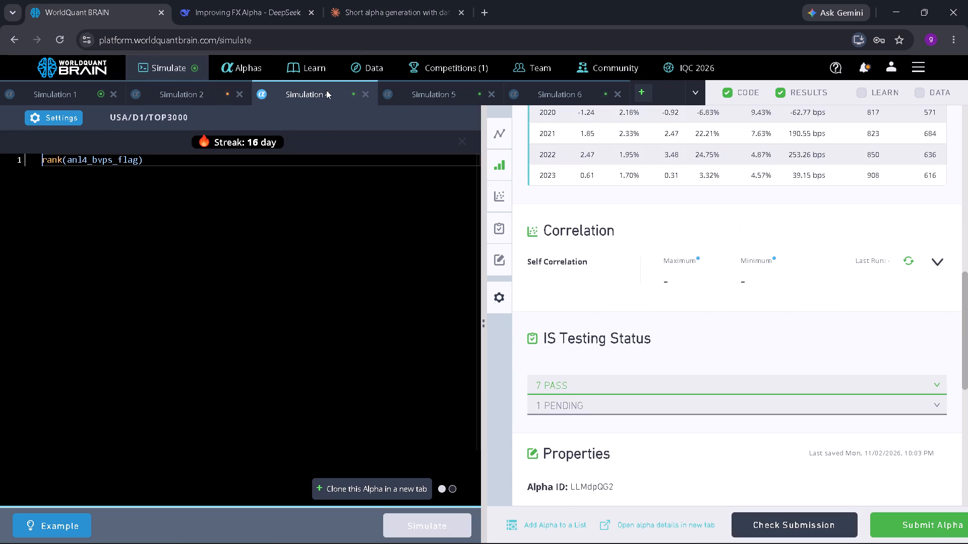
left_click(770, 524)
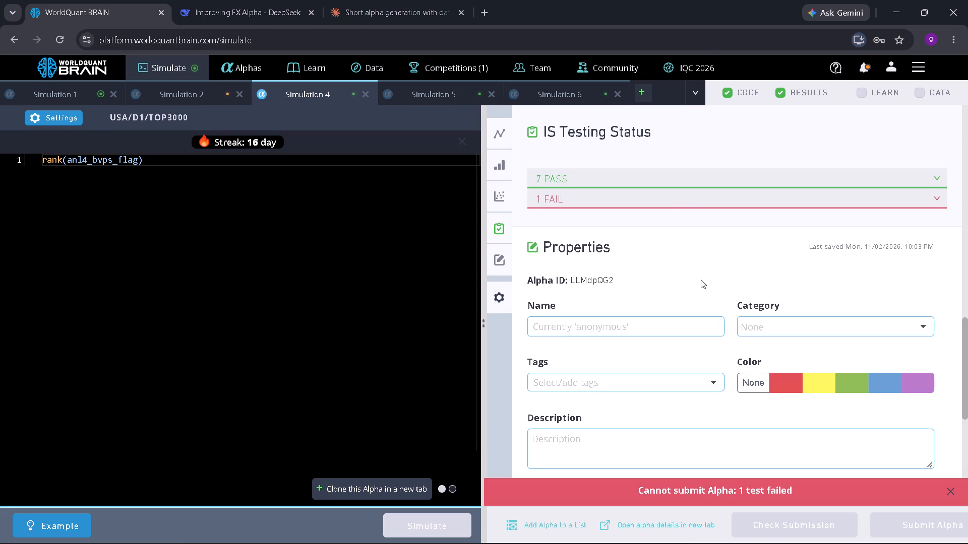
left_click(679, 193)
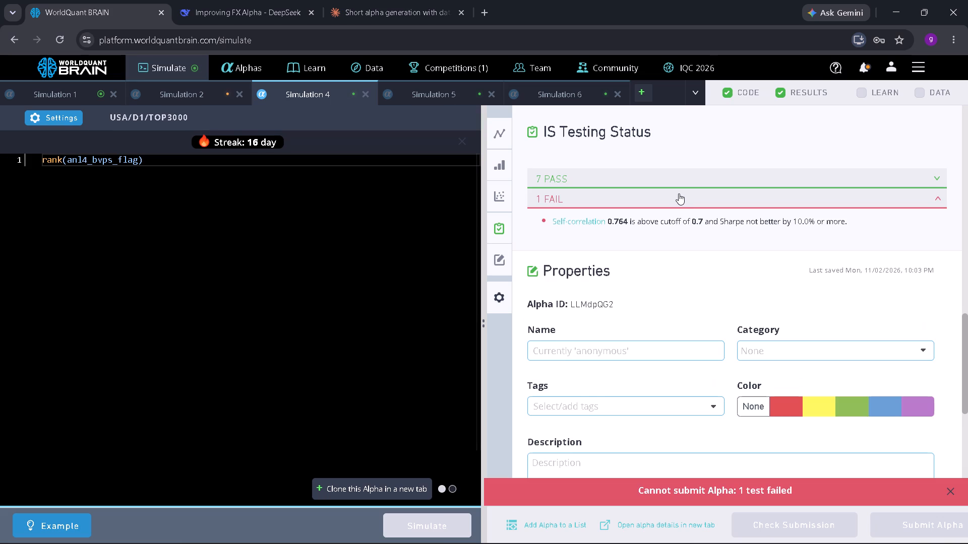
Remove the rank() wrapper from Simulation 4's expression, leaving only anl4_bvps_flag.
left_click(63, 159)
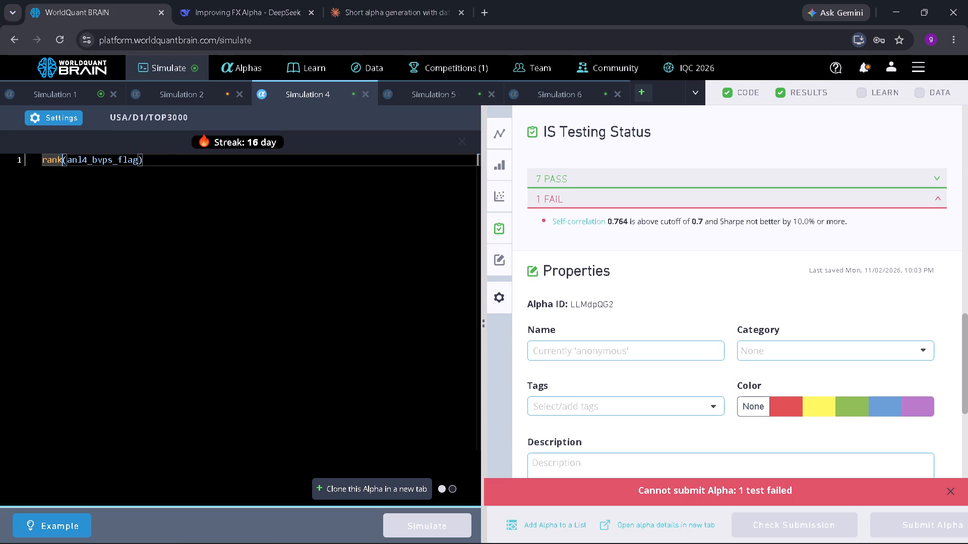
key("BackSpace")
key("BackSpace")
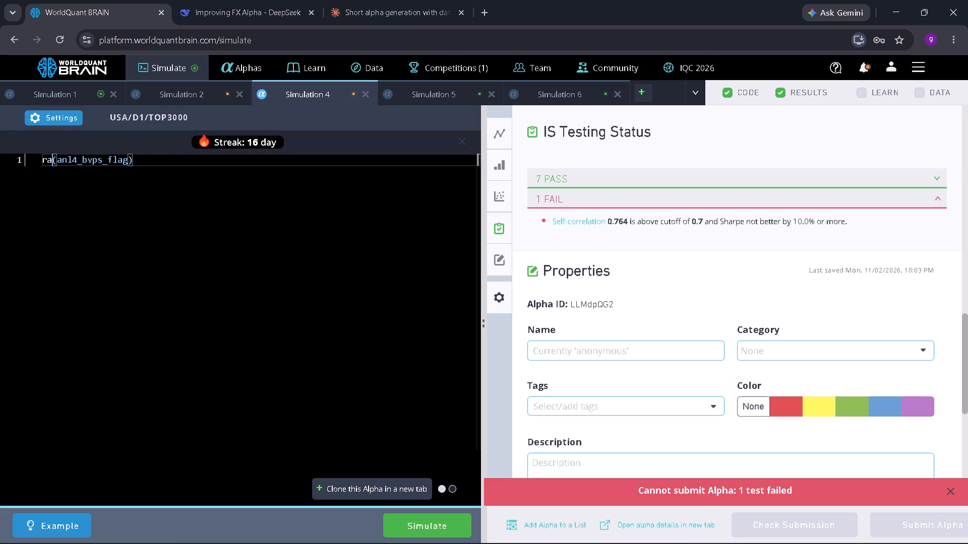
key("BackSpace")
key("BackSpace")
key("Right")
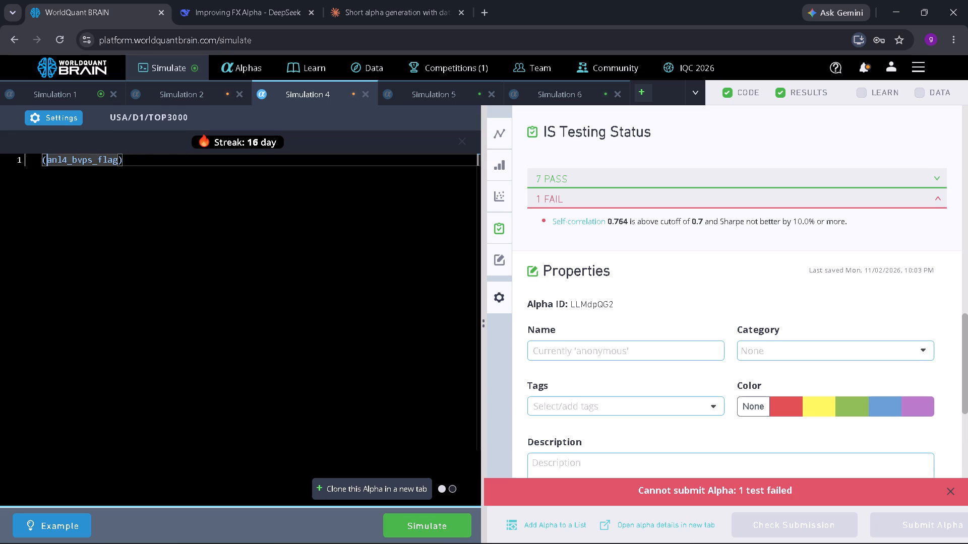
key("BackSpace")
key("Right")
key("Right")
key("Right")
key("Right")
key("Right")
key("Right")
key("Right")
key("Right")
key("Right")
key("Right")
key("Right")
key("Right")
key("Right")
key("Right")
key("Right")
key("Right")
key("Right")
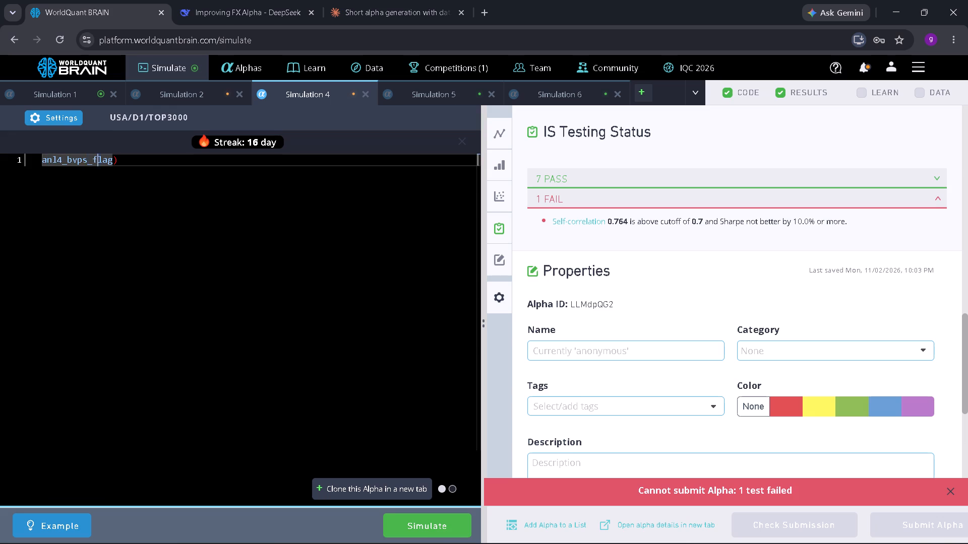
key("BackSpace")
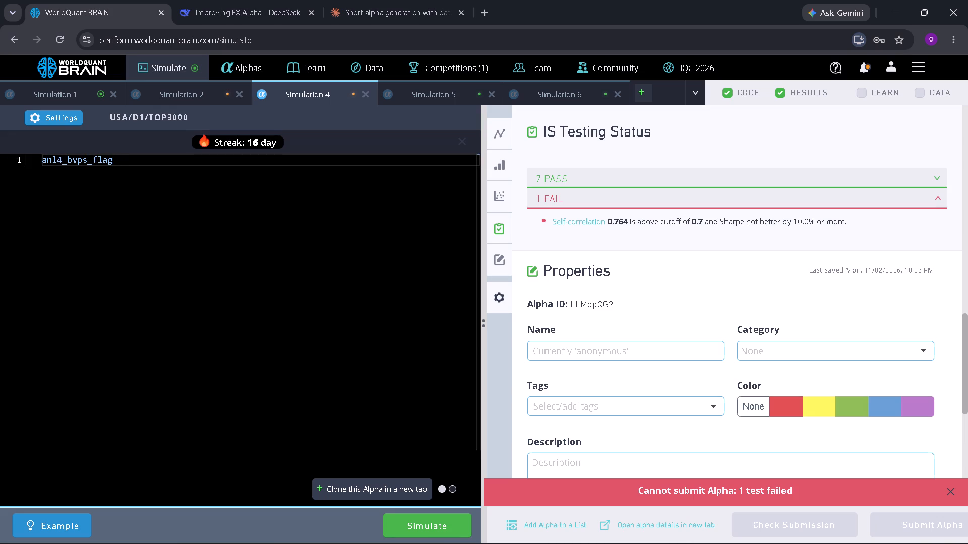
key("Print")
left_click_drag(0, 139, 289, 314)
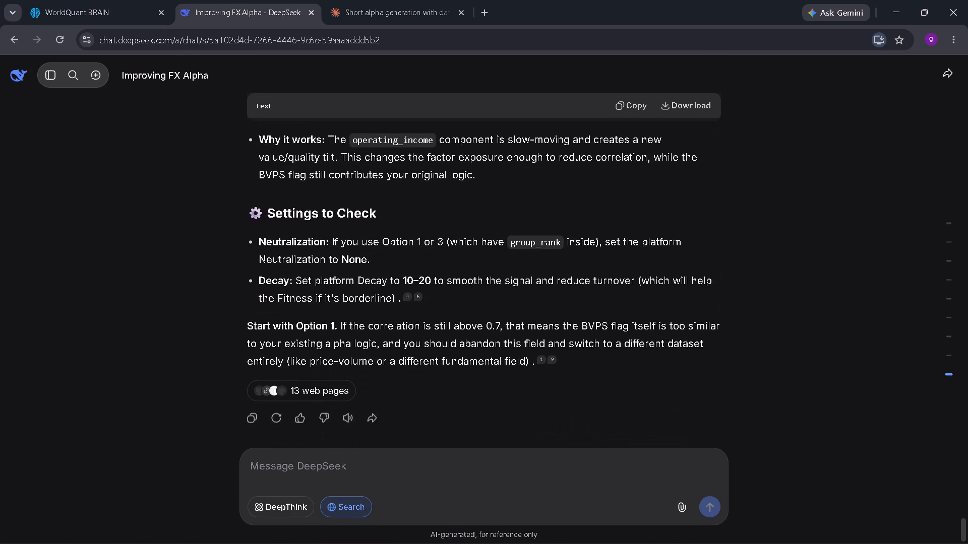
left_click(123, 0)
left_click(232, 256)
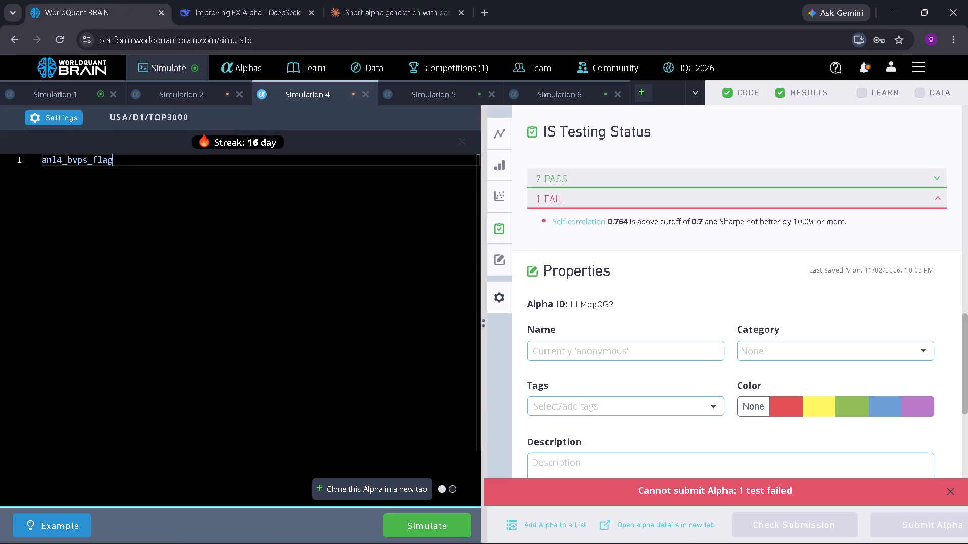
key("ctrl+a")
key("ctrl+v")
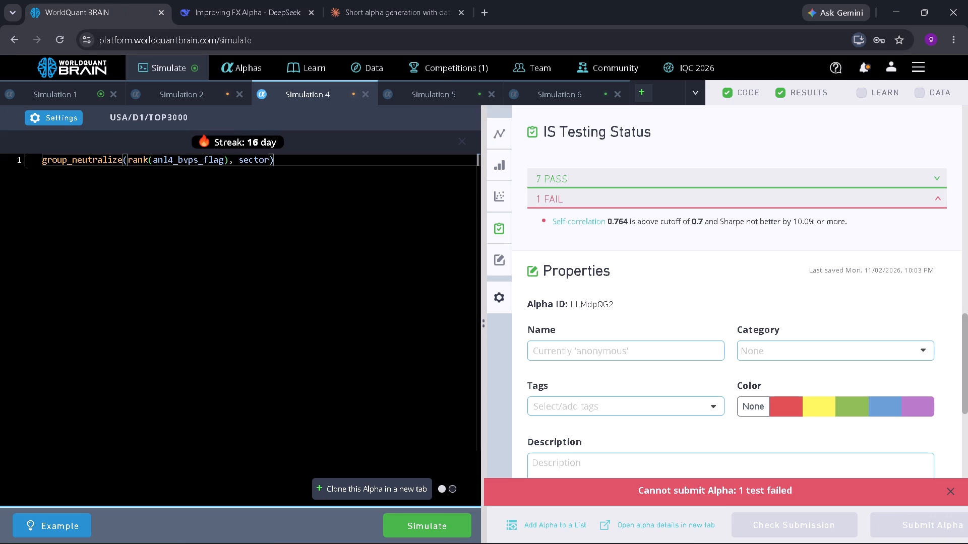
left_click(436, 524)
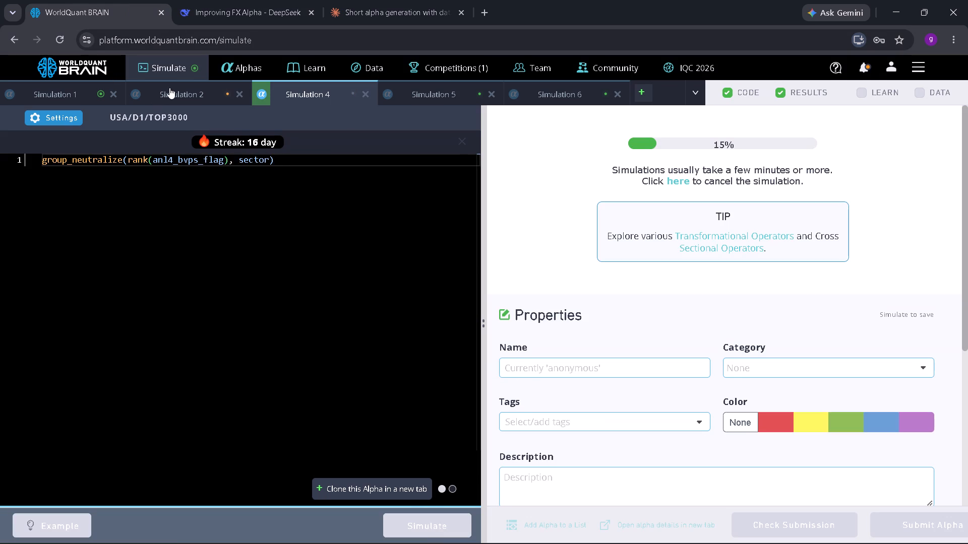
Expand the failed test in Simulation 2's IS Testing Status and rerun its anl4_capex_flag simulation.
left_click(169, 88)
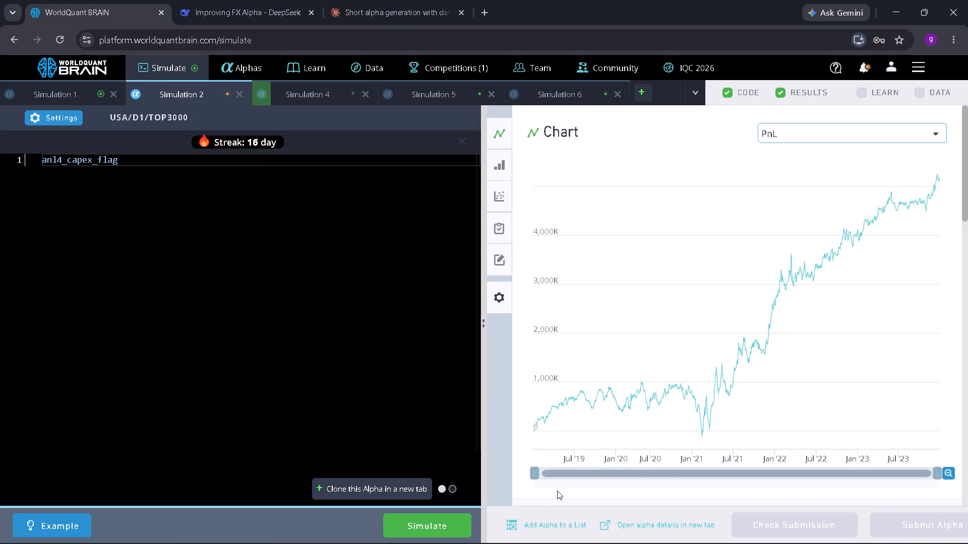
scroll(664, 460, "down", 5)
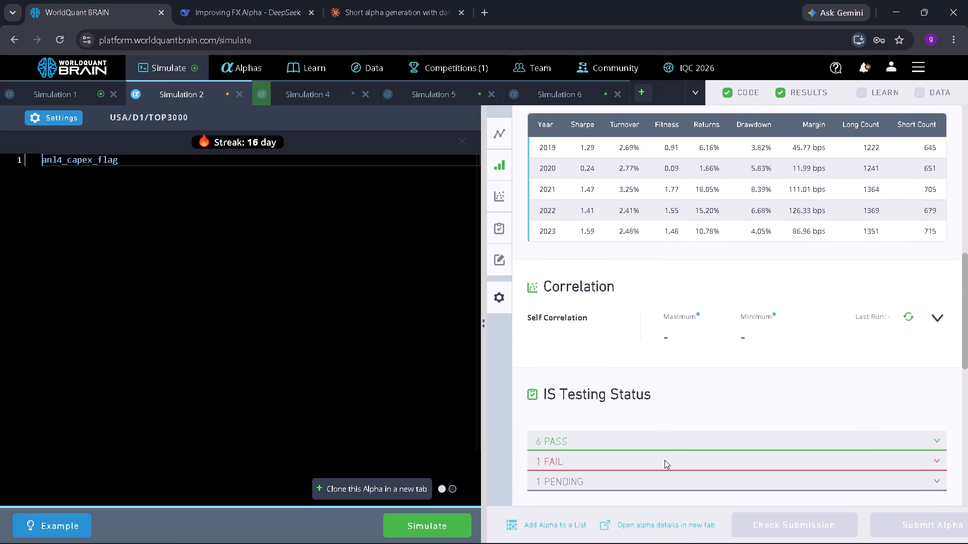
scroll(664, 460, "down", 1)
left_click(652, 415)
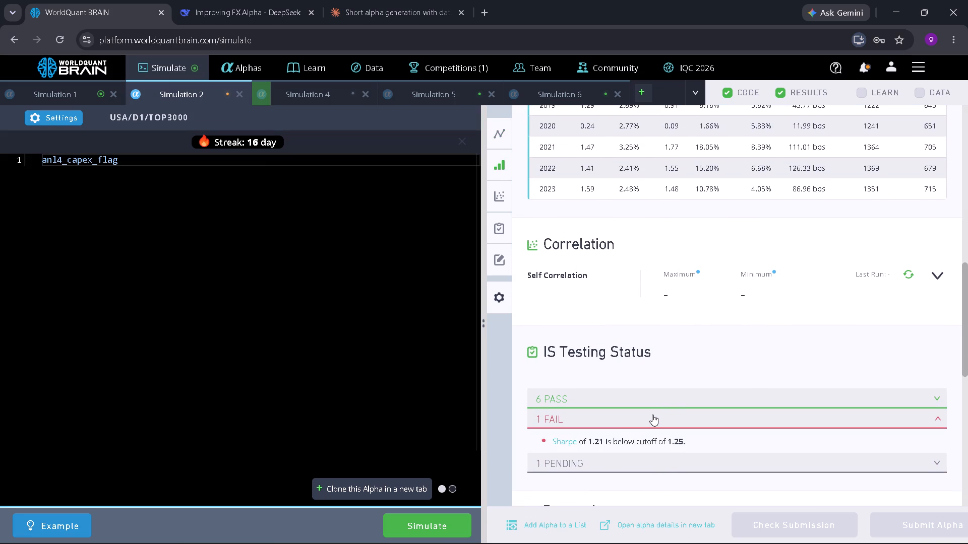
left_click(455, 522)
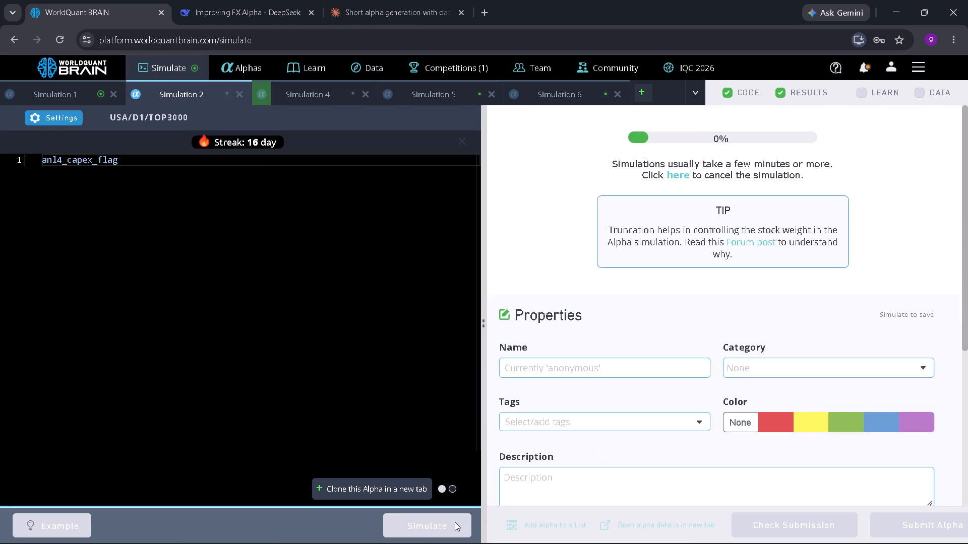
Show the test period for Simulation 1's anl4_cfo_flag alpha and expand its failed test.
left_click(89, 94)
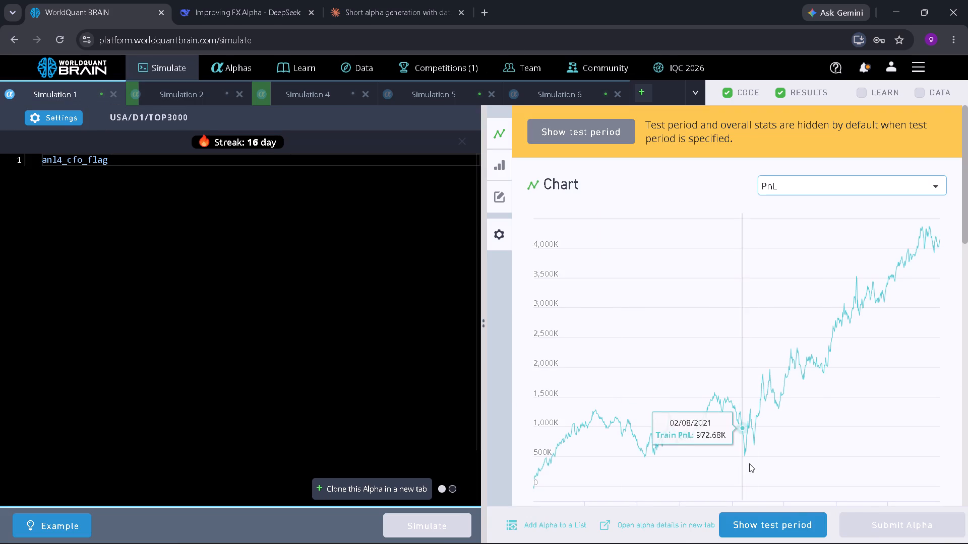
left_click(795, 522)
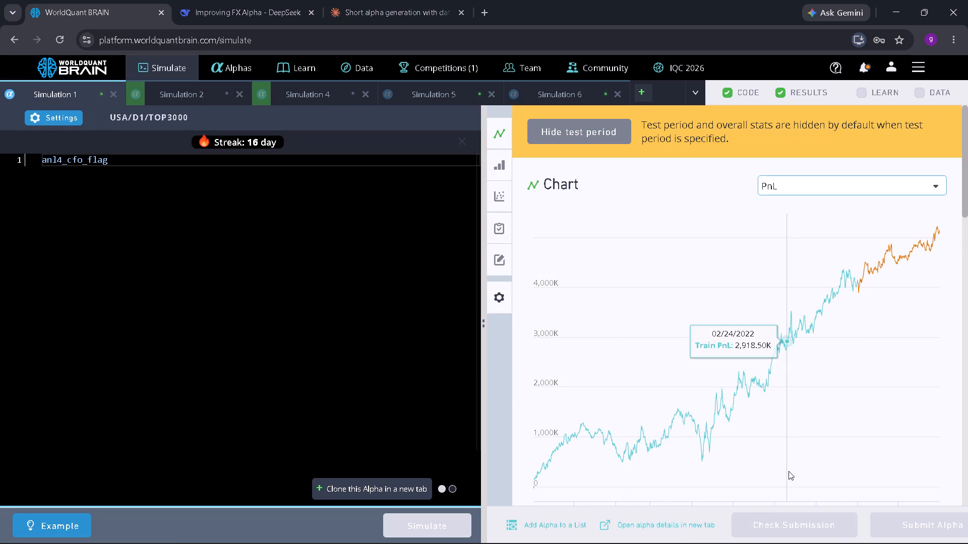
scroll(789, 469, "down", 6)
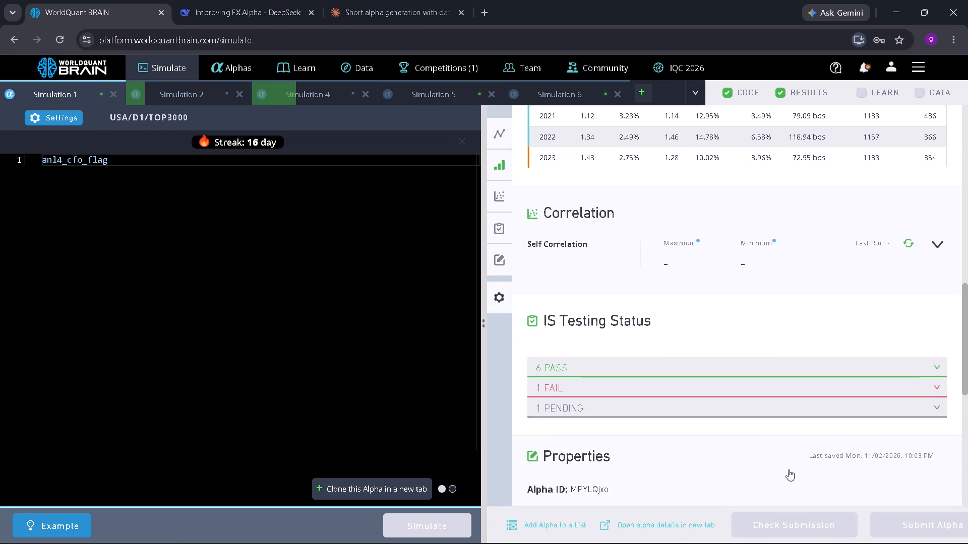
left_click(747, 388)
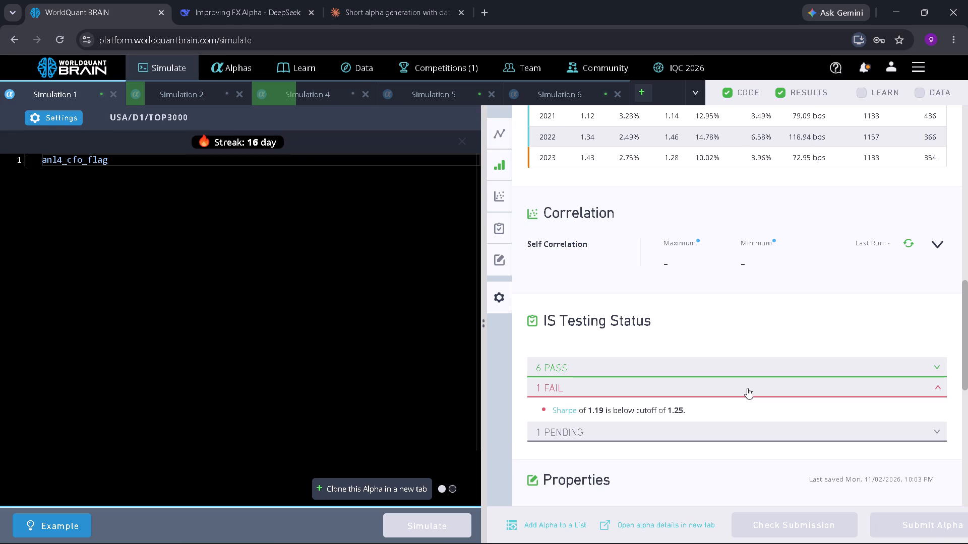
Set Simulation 1's Decay to 4, apply the settings, and simulate anl4_cfo_flag again.
left_click(45, 123)
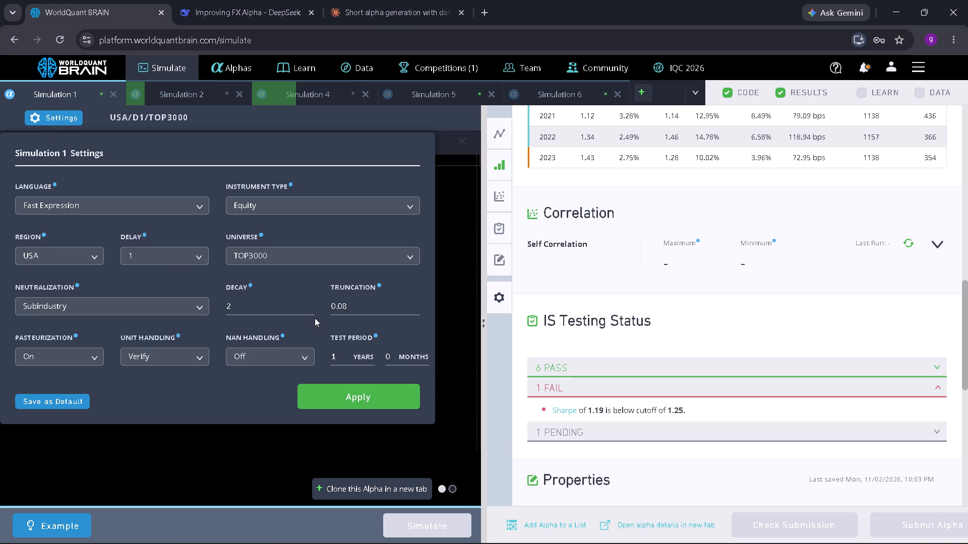
double_click(309, 301)
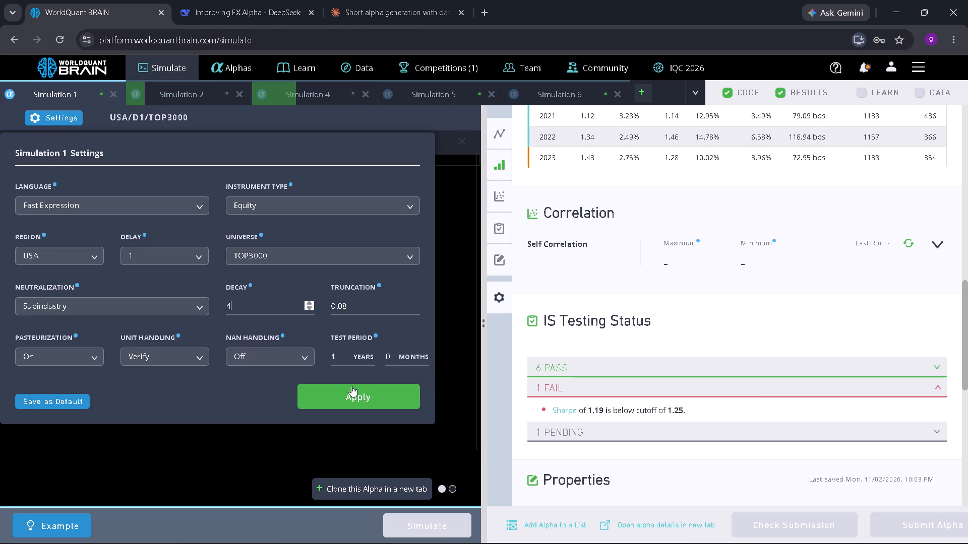
left_click(351, 388)
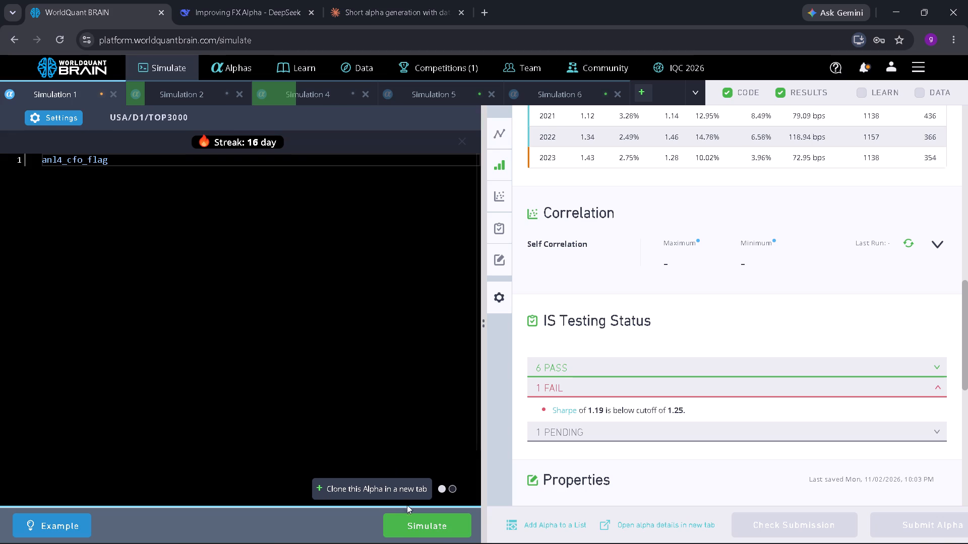
left_click(409, 522)
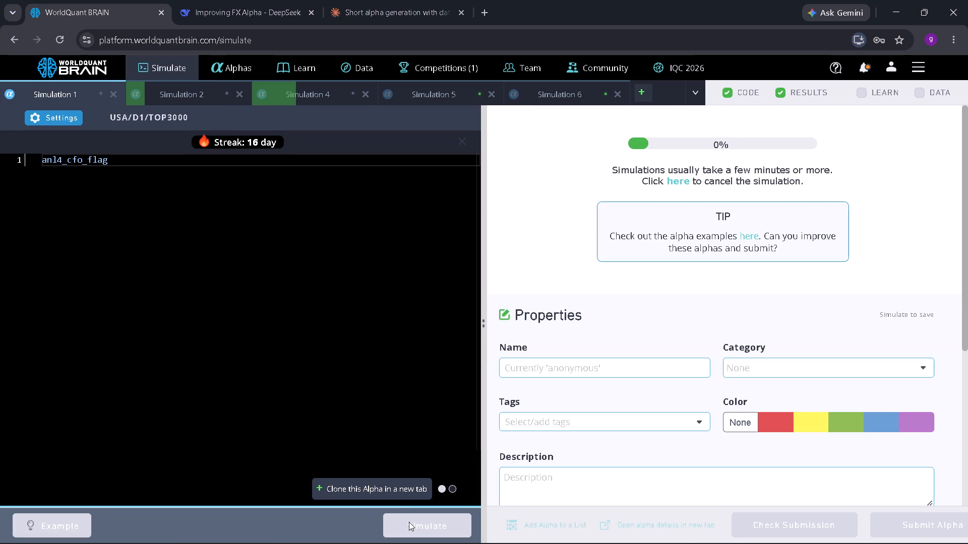
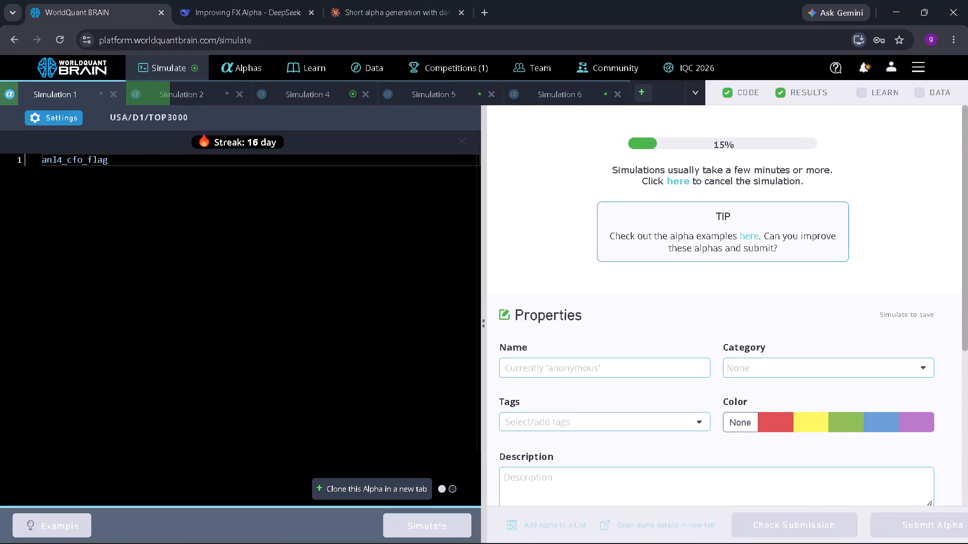
left_click(319, 92)
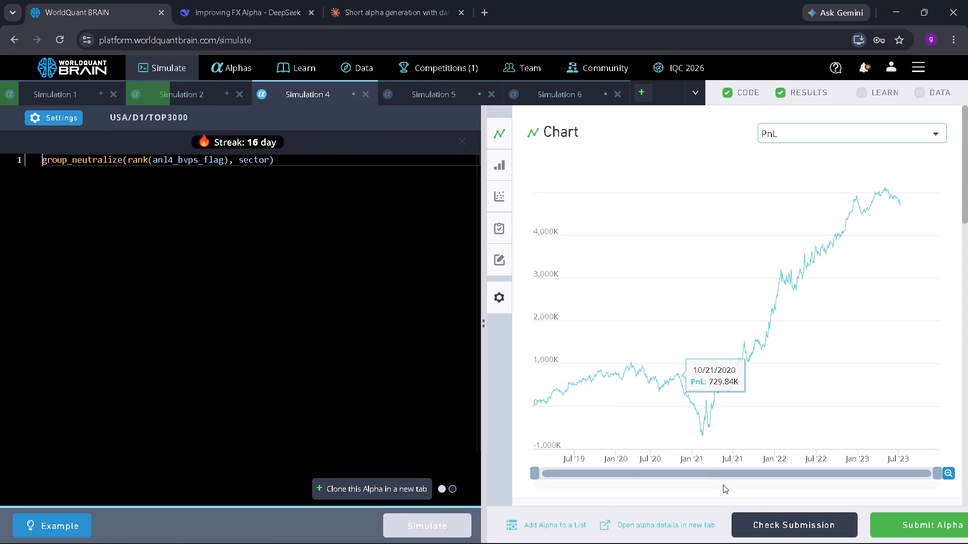
left_click(790, 520)
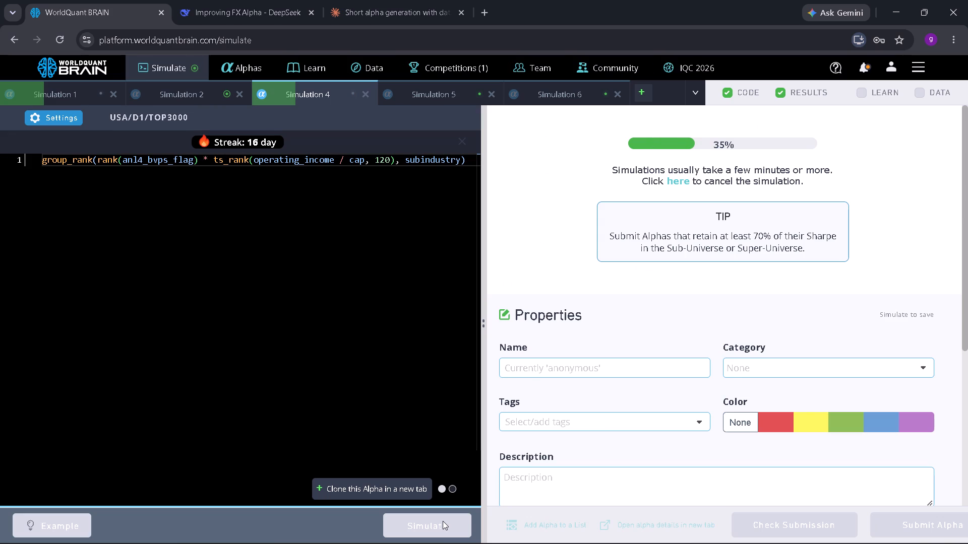
Open Simulation 2's results for rank(anl4_capex_flag) and expand the failed tests in its IS Testing Status.
left_click(217, 96)
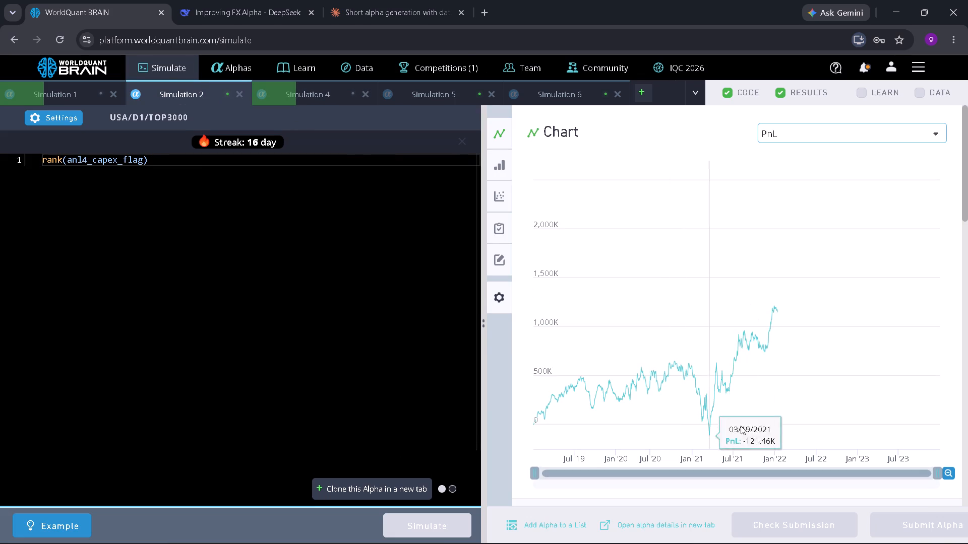
scroll(785, 524, "down", 4)
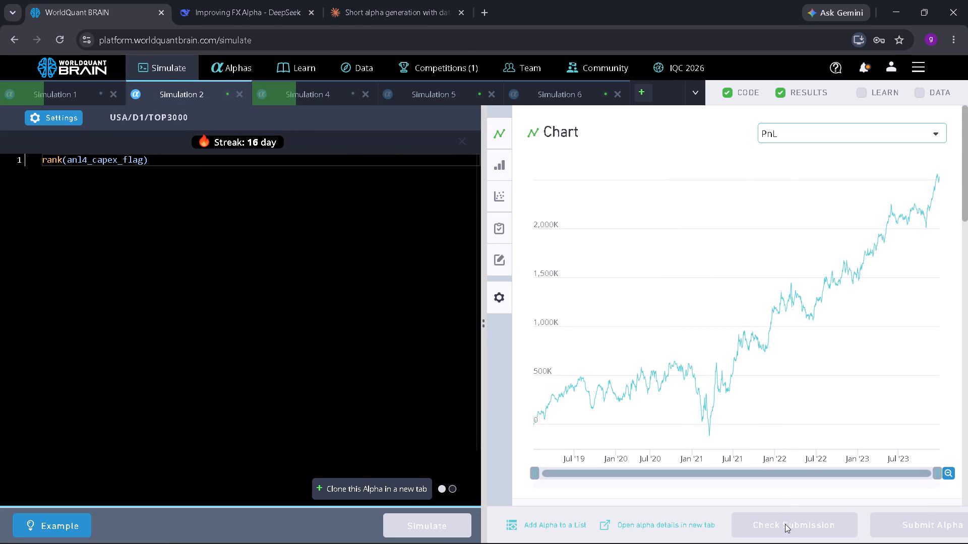
scroll(793, 412, "down", 6)
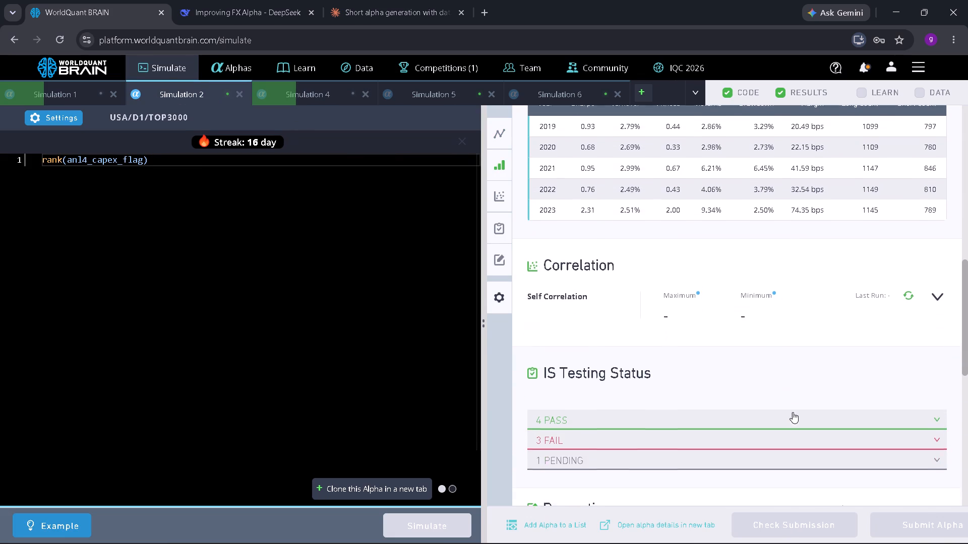
left_click(765, 426)
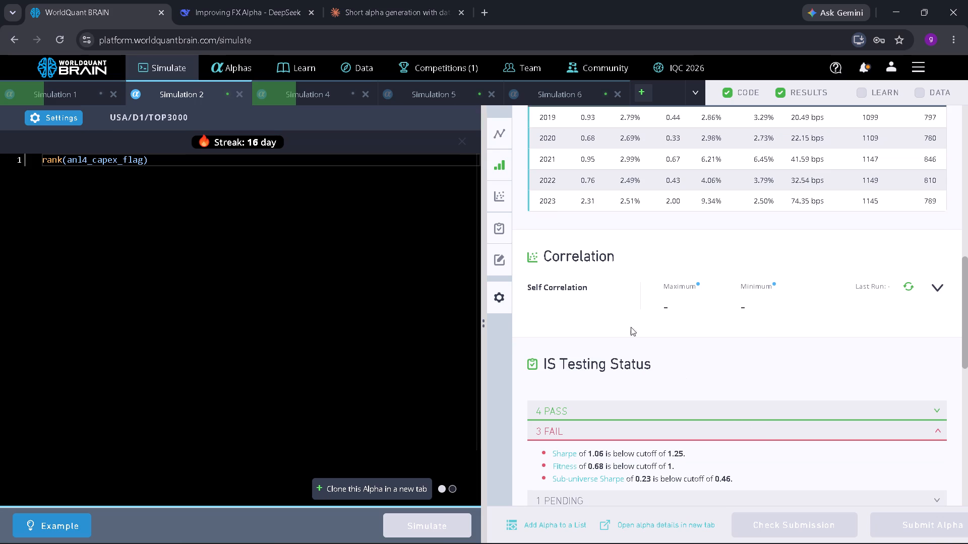
Set Simulation 2's neutralization to Industry, keeping decay at 4, and simulate rank(anl4_capex_flag) again.
left_click(65, 113)
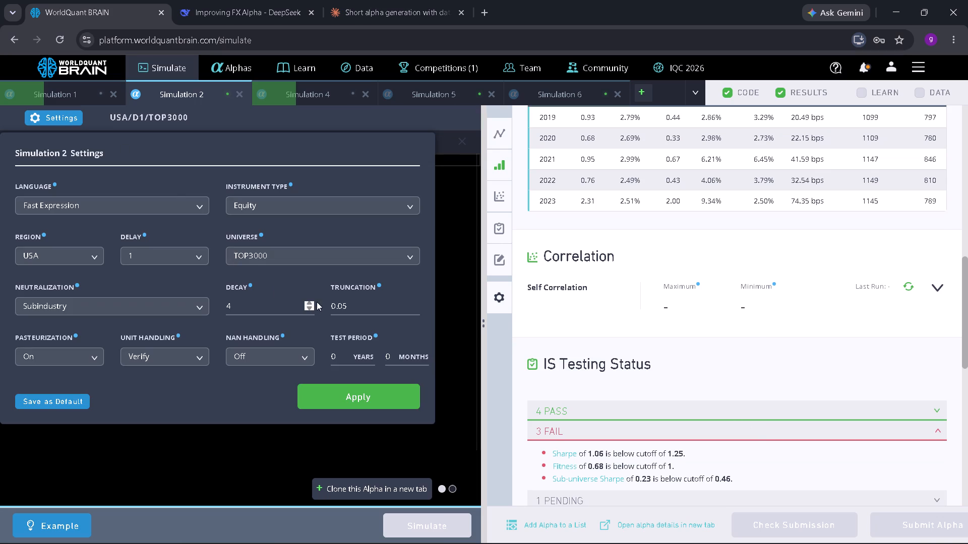
double_click(311, 301)
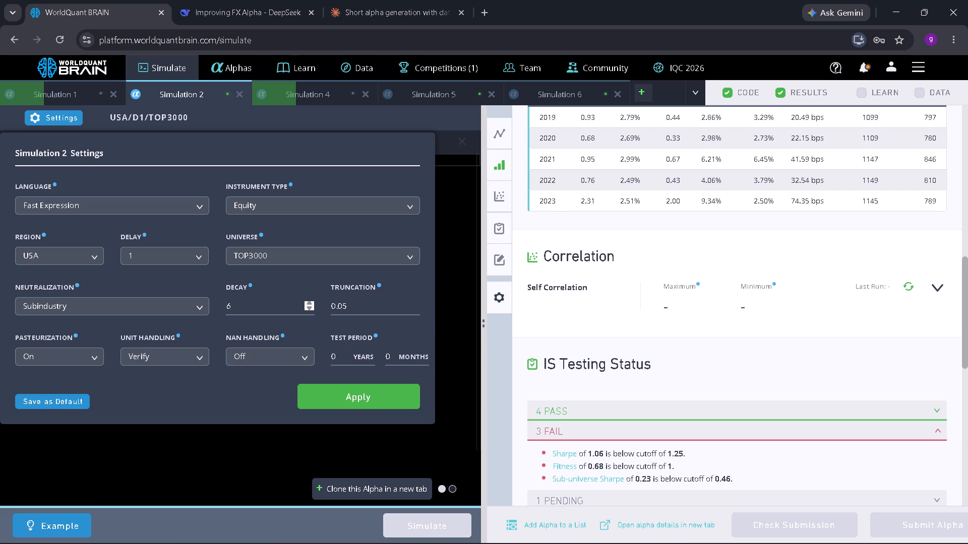
double_click(313, 309)
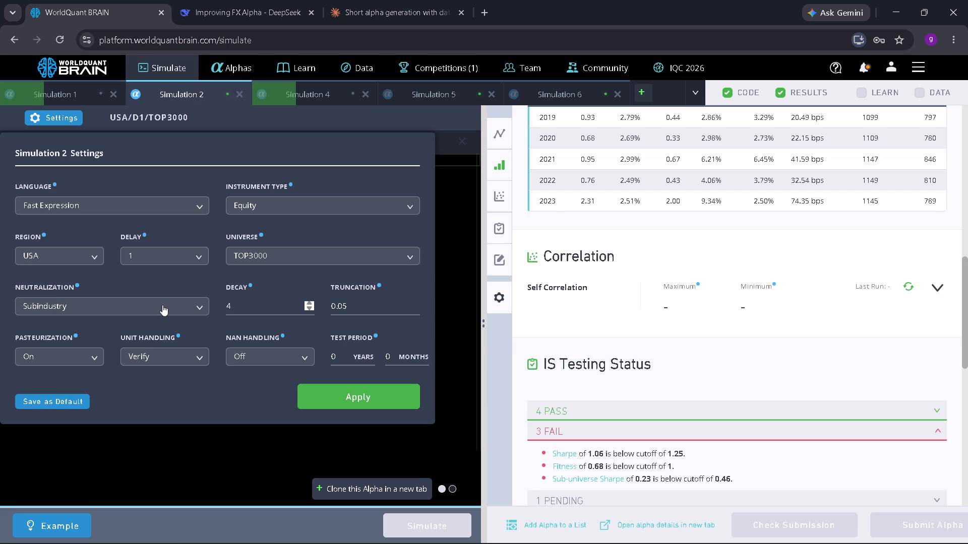
left_click(162, 305)
left_click(73, 385)
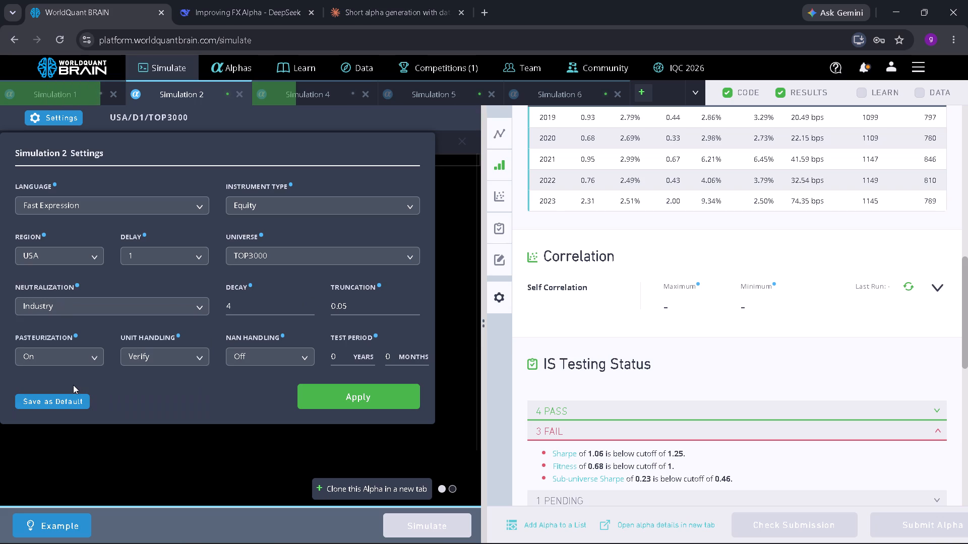
left_click(376, 398)
left_click(448, 525)
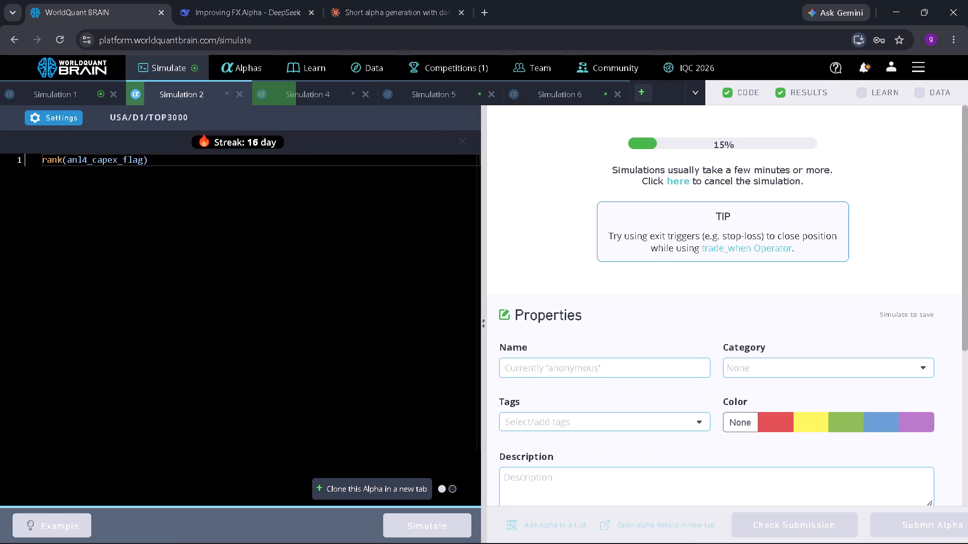
Show the test period for Simulation 1's rank(anl4_cfo_flag) alpha and expand its failed tests.
left_click(96, 88)
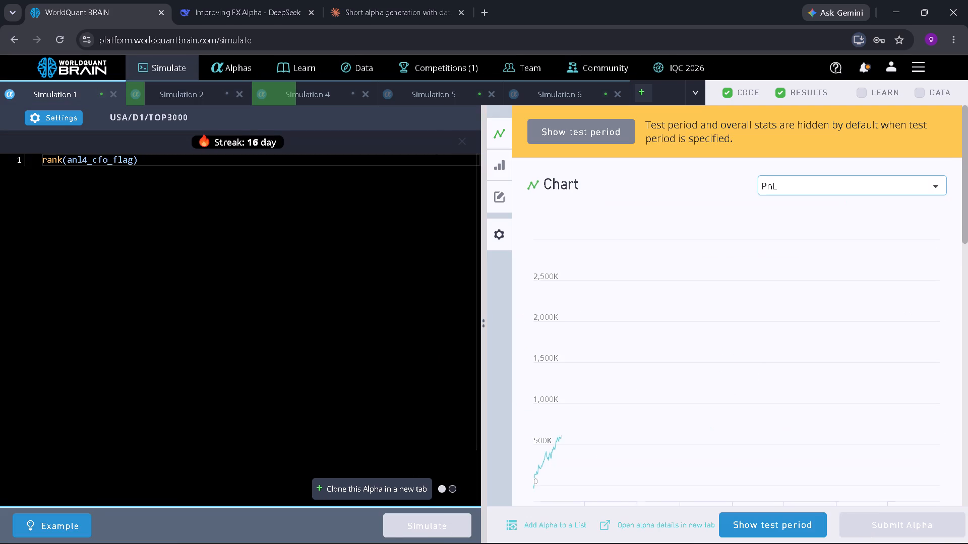
left_click(773, 517)
scroll(762, 478, "down", 4)
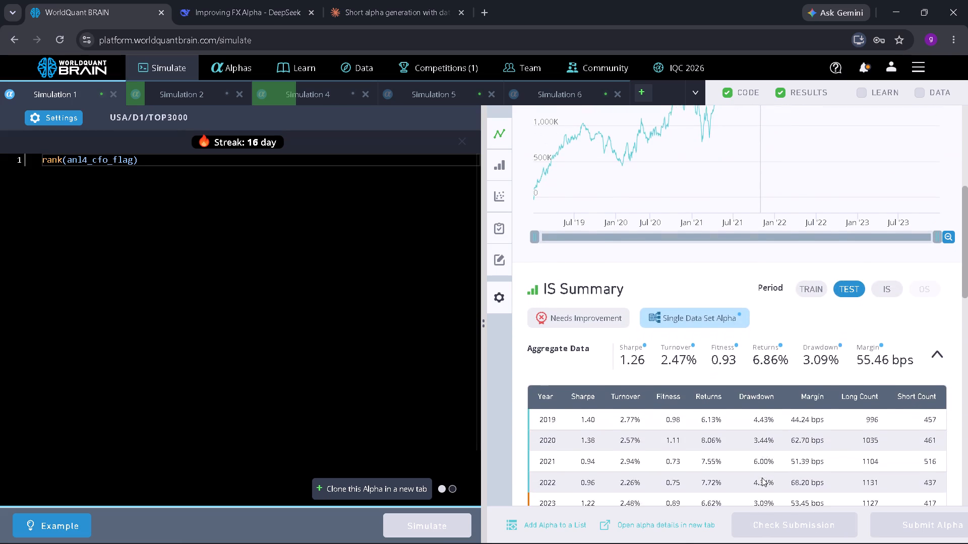
scroll(762, 478, "down", 4)
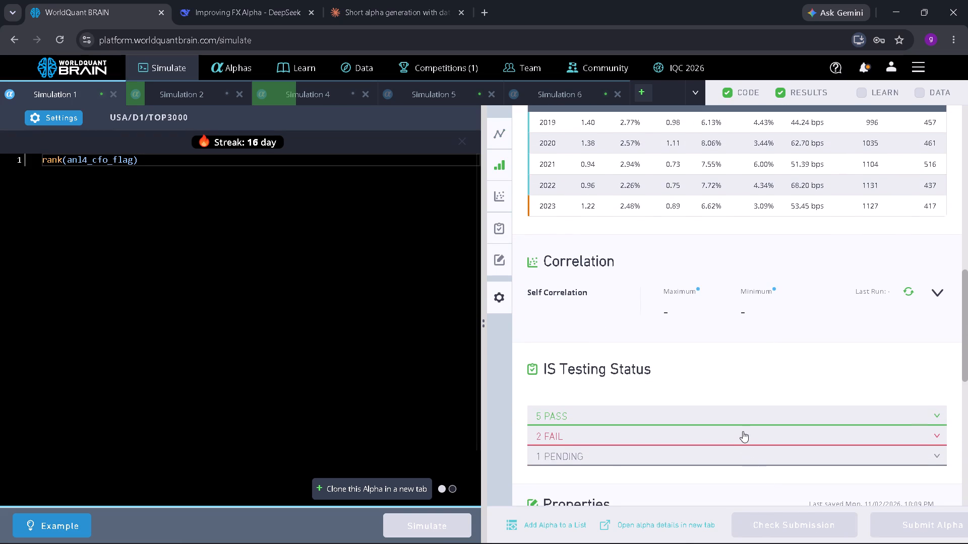
left_click(743, 431)
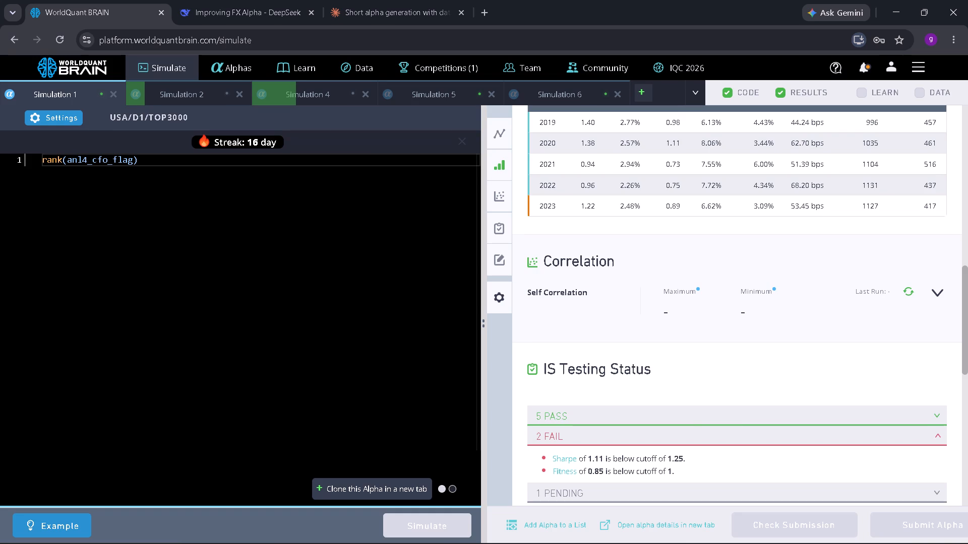
Set Simulation 1's decay to 6 and apply the settings.
left_click(69, 115)
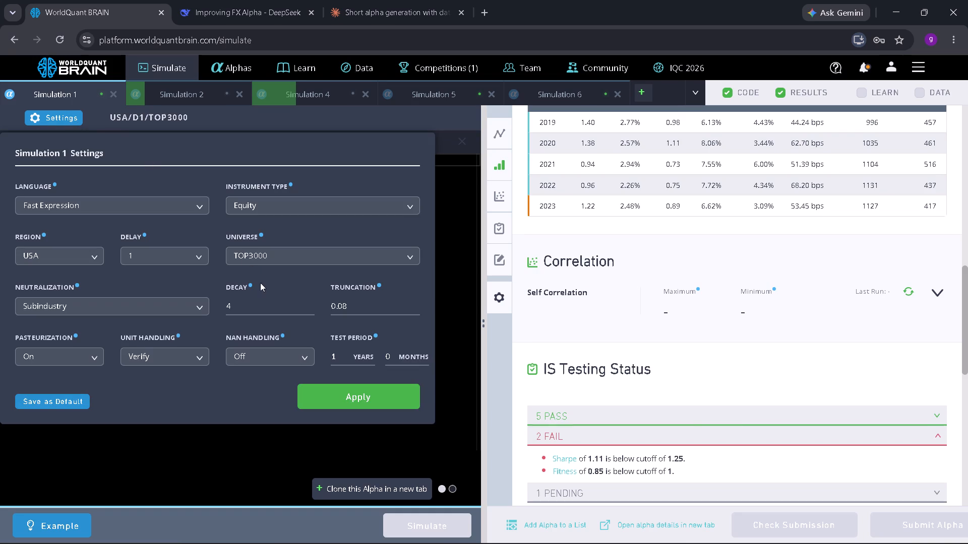
double_click(307, 303)
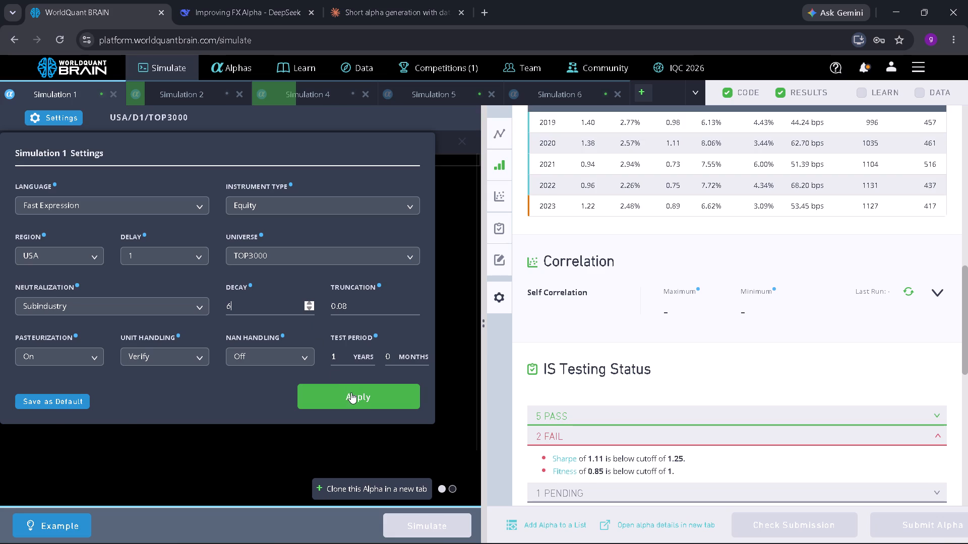
left_click(351, 393)
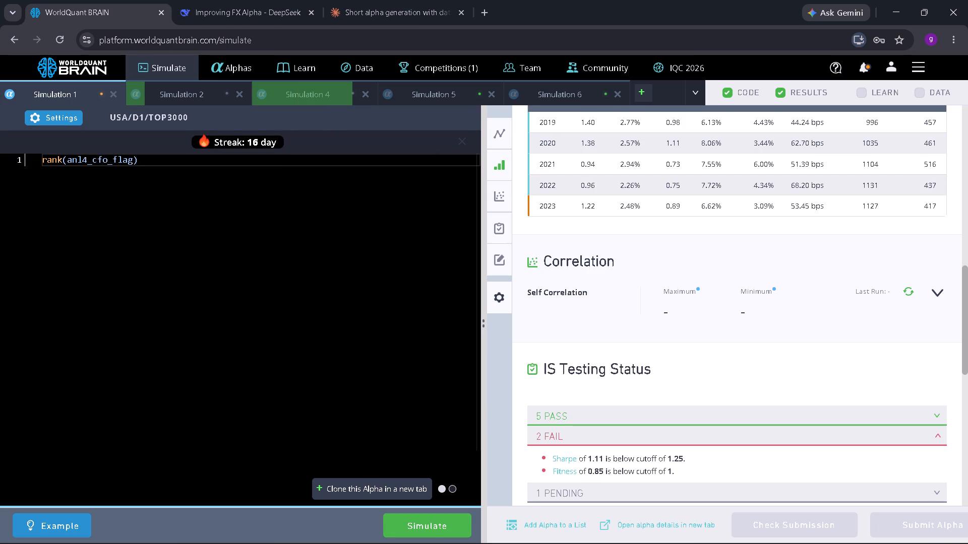
Remove the rank() wrapper from Simulation 1's expression so it reads anl4_cfo_flag, and simulate it.
left_click(65, 159)
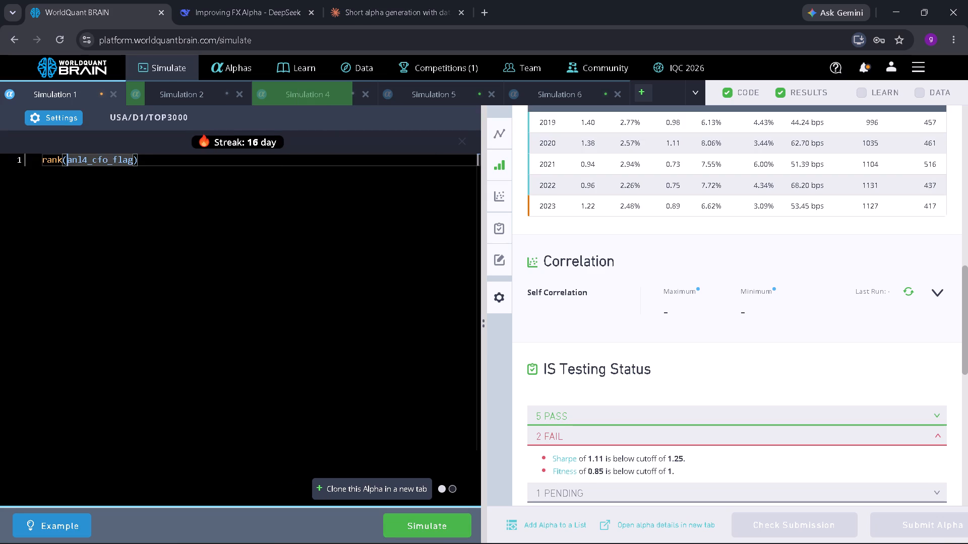
key("BackSpace")
key("BackSpace")
key("BackSpace")
key("BackSpace")
key("BackSpace")
key("BackSpace")
key("BackSpace")
key("BackSpace")
key("BackSpace")
key("Right")
key("Right")
key("Right")
key("Right")
key("Right")
key("Right")
key("Right")
key("Right")
key("Right")
key("Right")
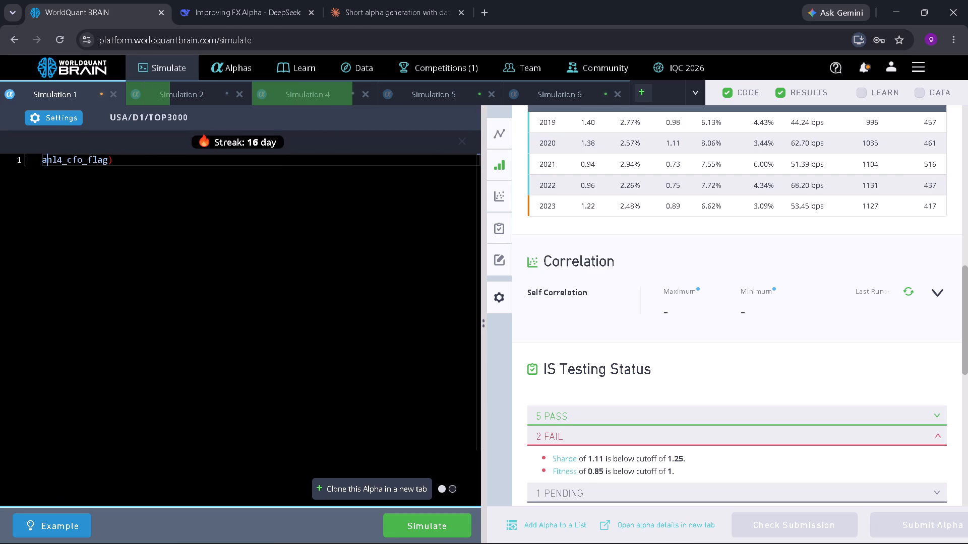
key("Right")
key("Right")
key("Right")
key("Right")
key("Right")
key("Right")
key("Right")
key("Right")
key("Right")
key("Right")
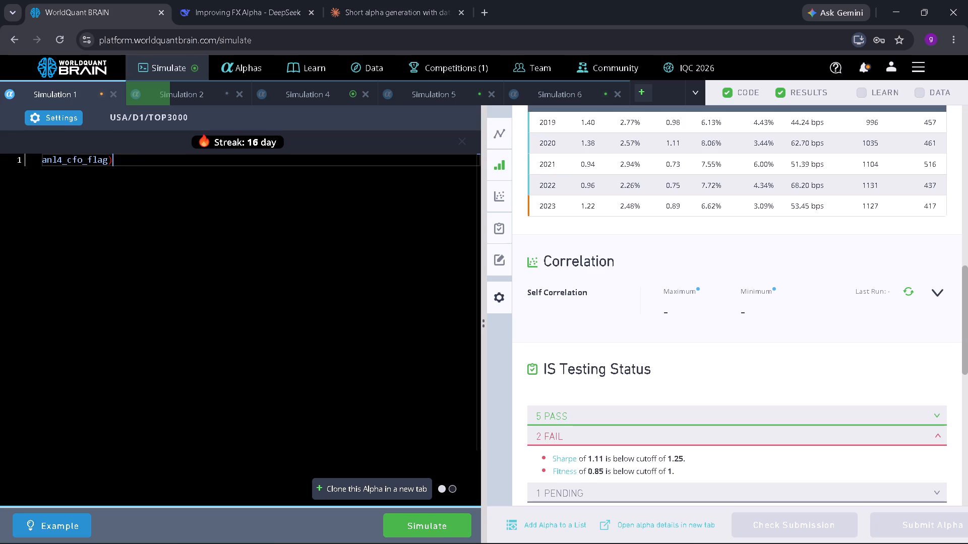
key("BackSpace")
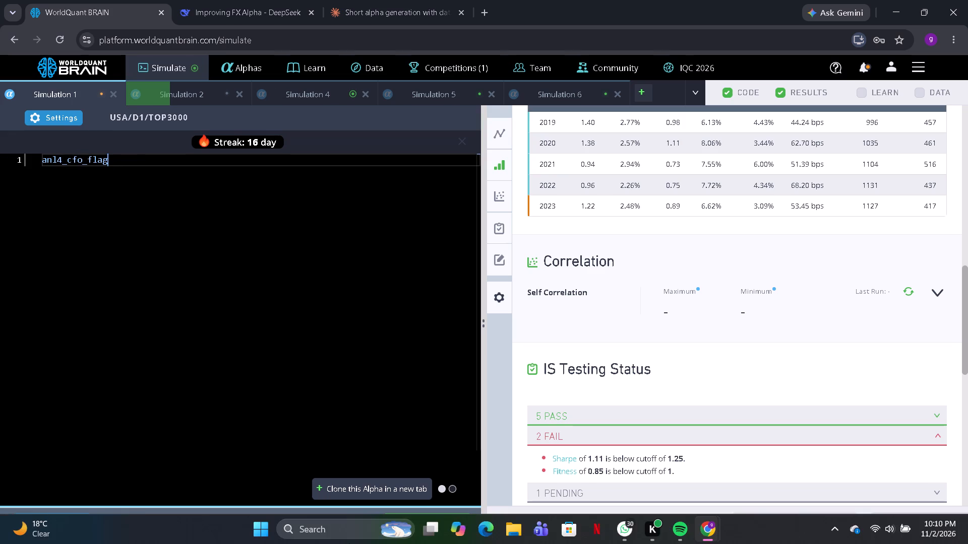
left_click(442, 519)
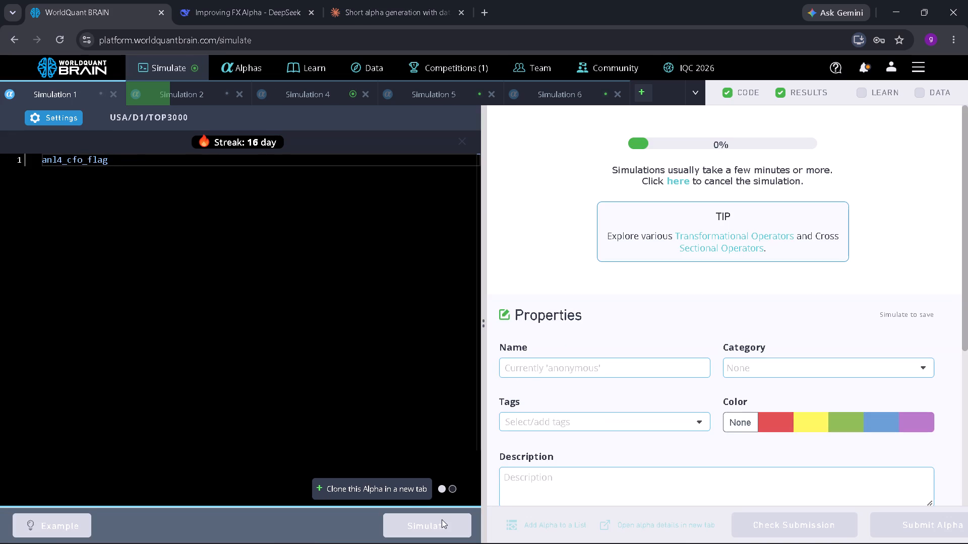
Run the submission check on Simulation 4's anl4_bvps_flag and operating_income alpha, review its IS summary, and expand the failed test.
left_click(310, 97)
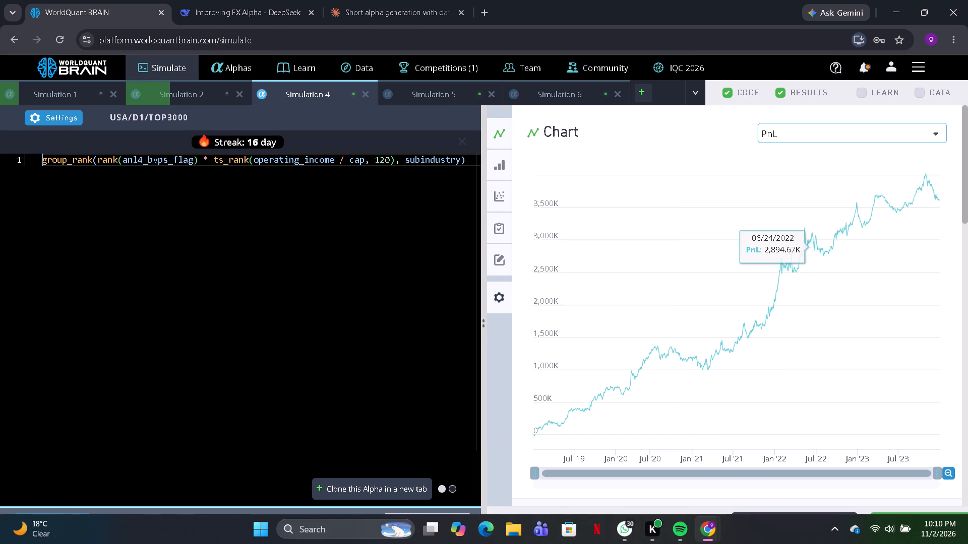
left_click(799, 526)
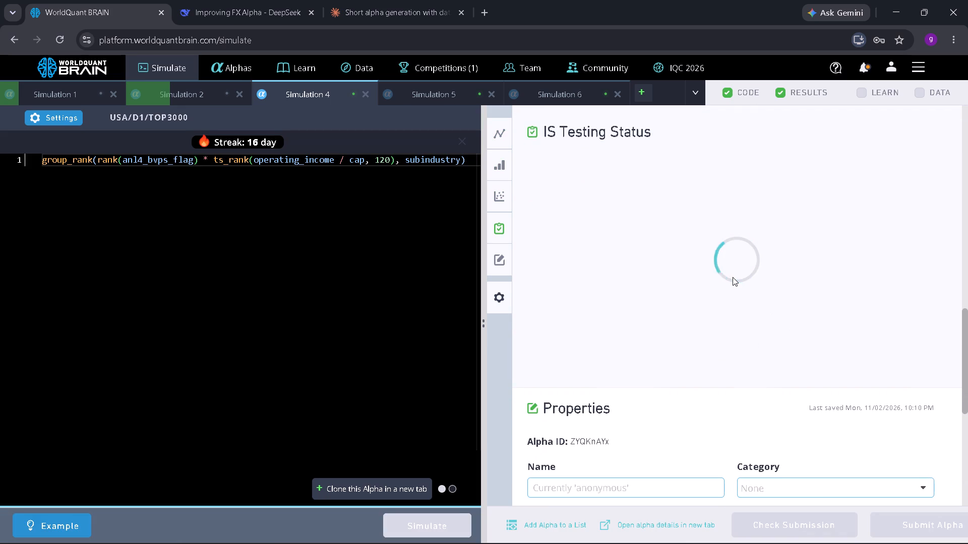
scroll(733, 277, "up", 9)
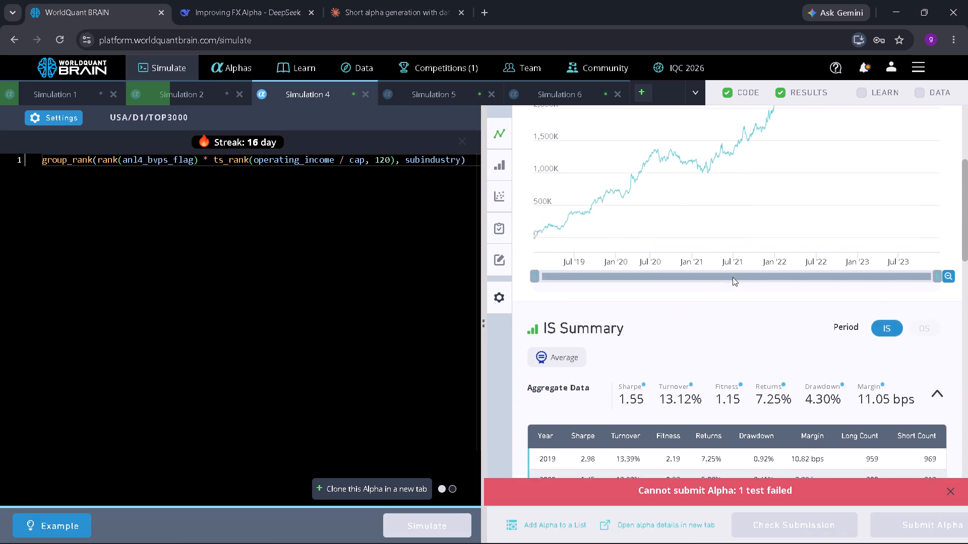
scroll(733, 277, "down", 5)
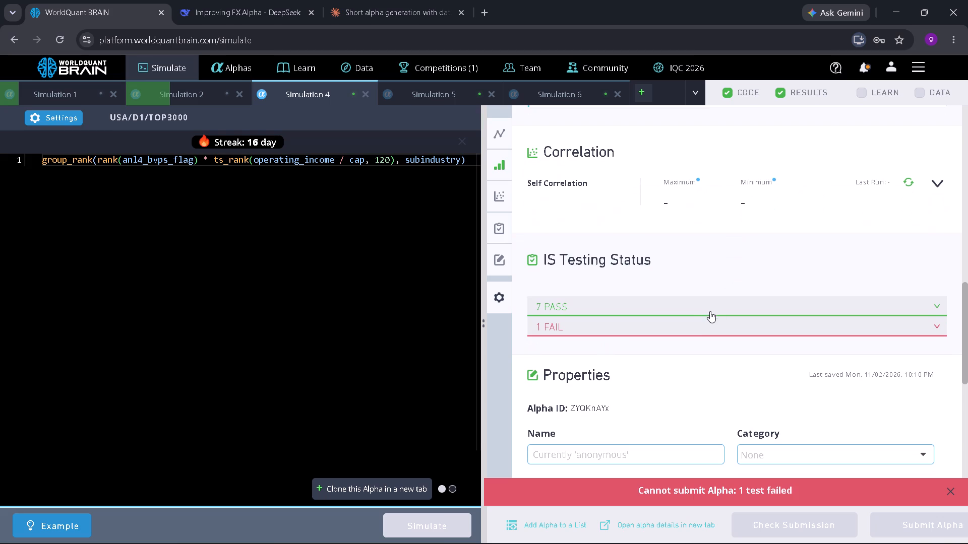
left_click(700, 320)
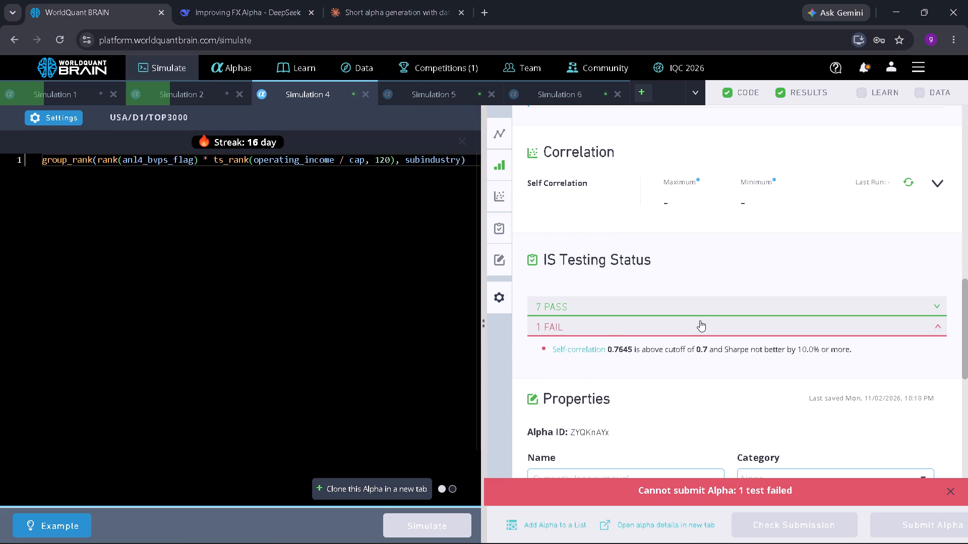
Review the IS testing status of Simulation 4's alpha and check its simulation settings without changing them.
scroll(700, 320, "up", 1)
scroll(700, 320, "down", 2)
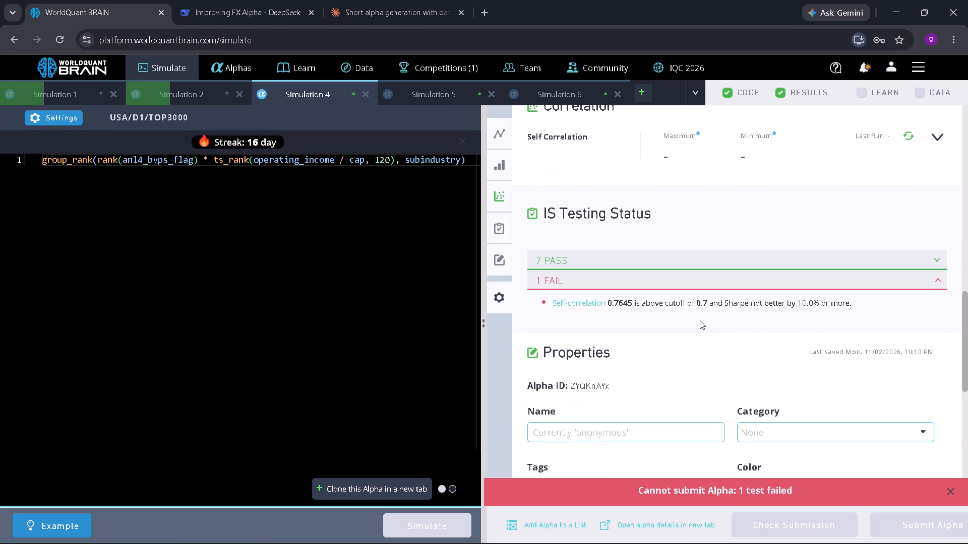
left_click(71, 112)
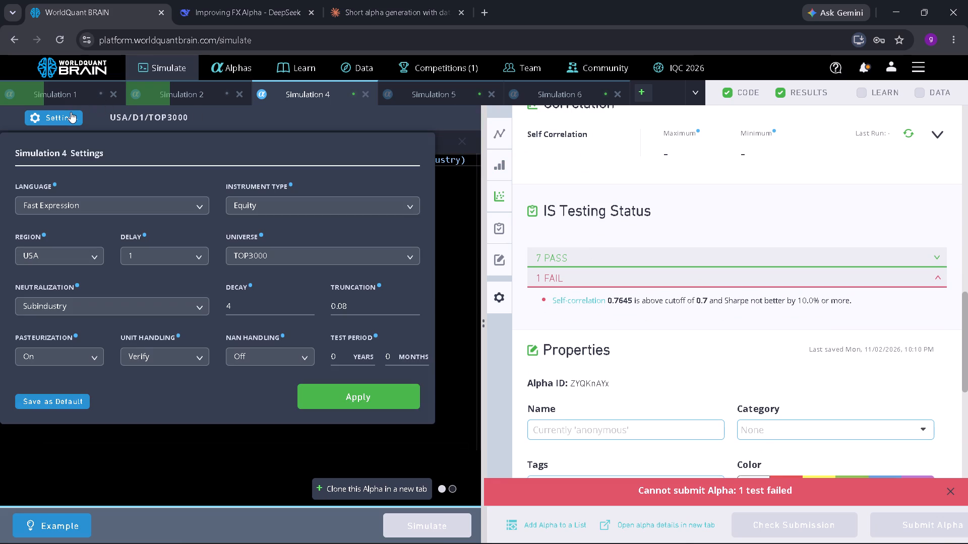
left_click(476, 253)
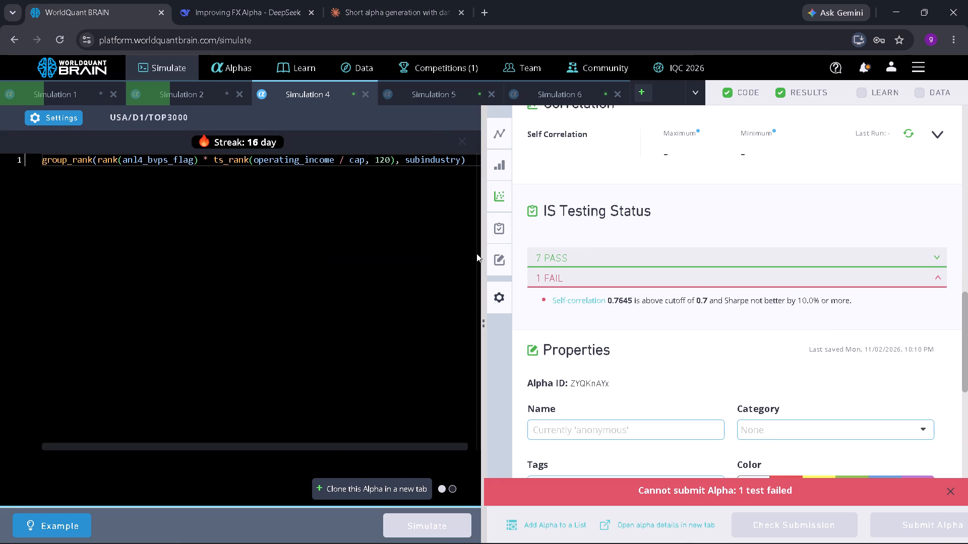
Copy Simulation 4's full expression, group_rank(rank(anl4_bvps_flag) * ts_rank(operating_income / cap, 120), subindustry).
scroll(476, 253, "up", 1)
key("ctrl+a")
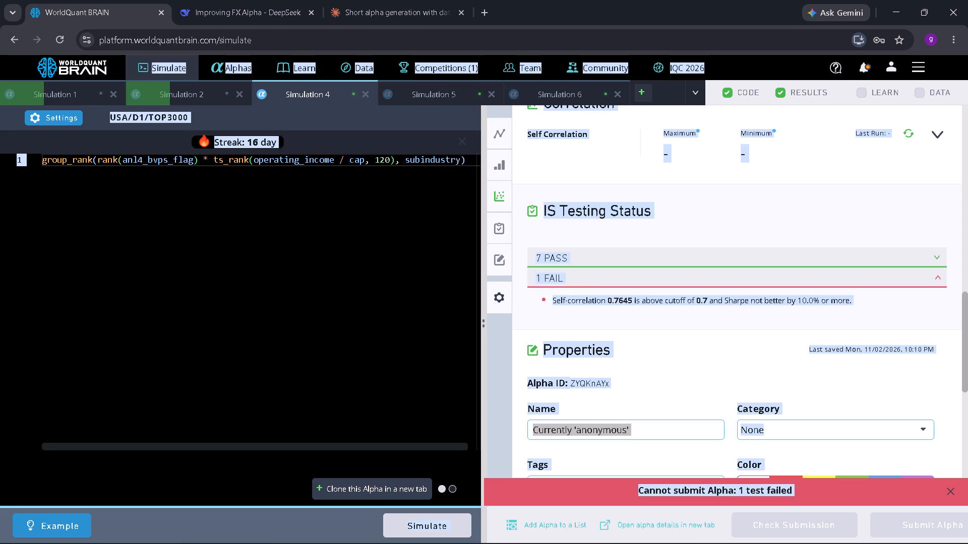
left_click(44, 159)
key("ctrl+a")
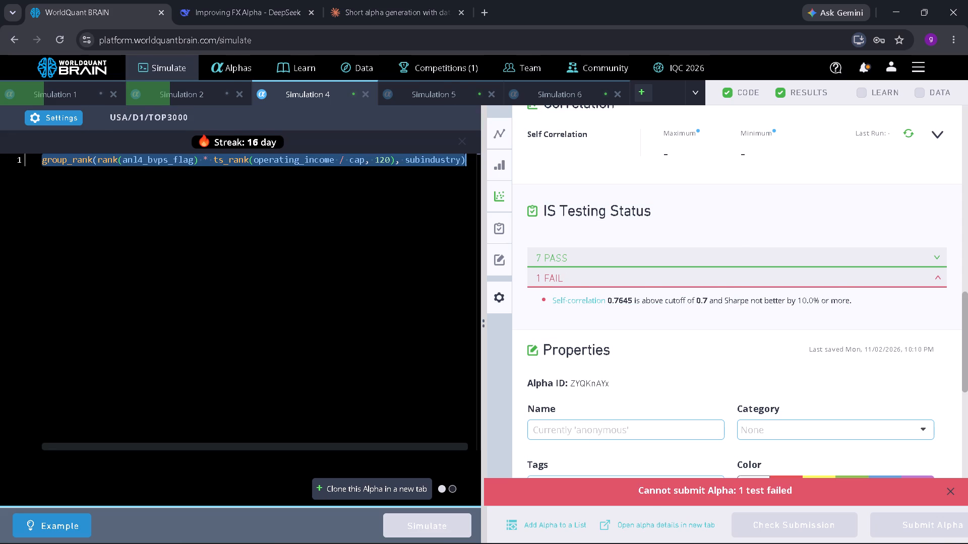
key("ctrl+c")
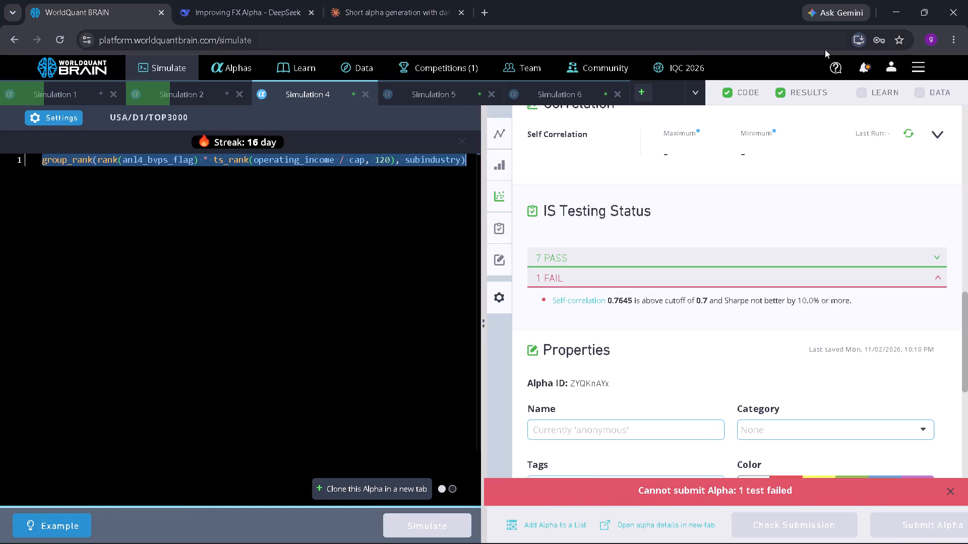
Switch to the Chrome profile named Person 1.
left_click(935, 38)
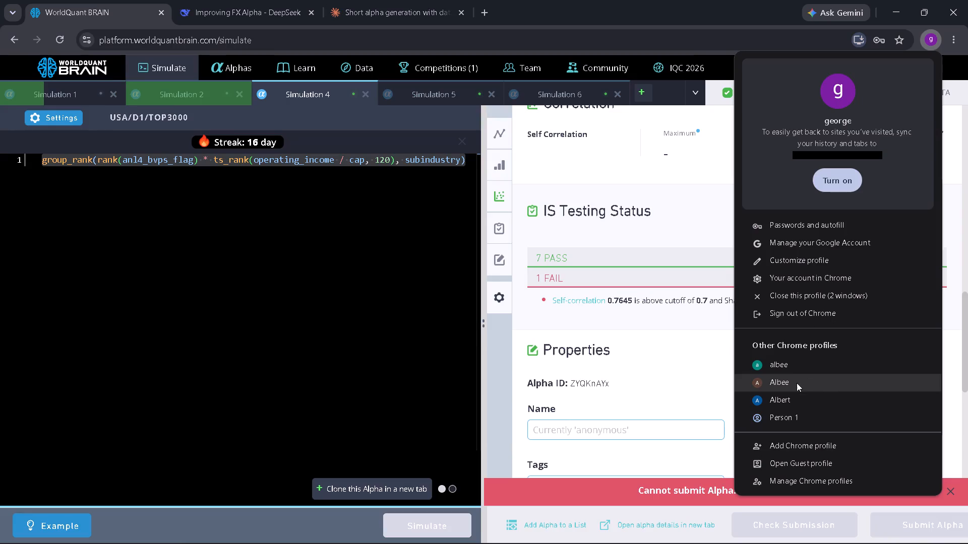
left_click(794, 416)
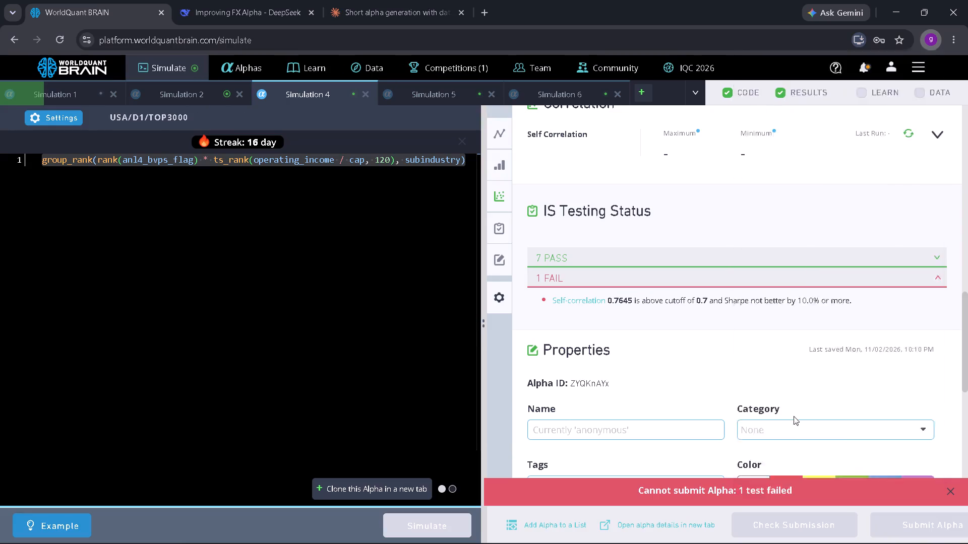
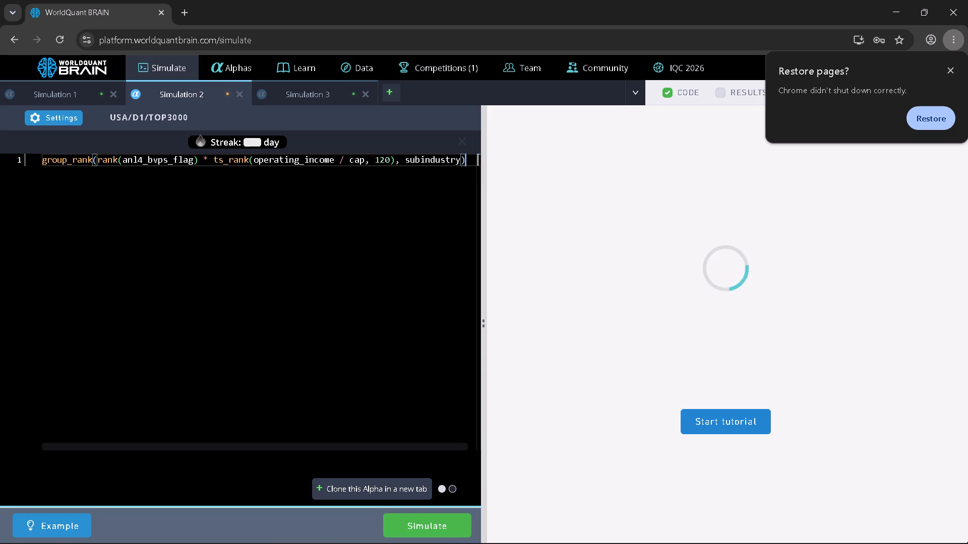
Set Simulation 2's neutralization to Subindustry and decay to 4, then simulate the anl4_bvps_flag and operating_income alpha.
left_click(60, 116)
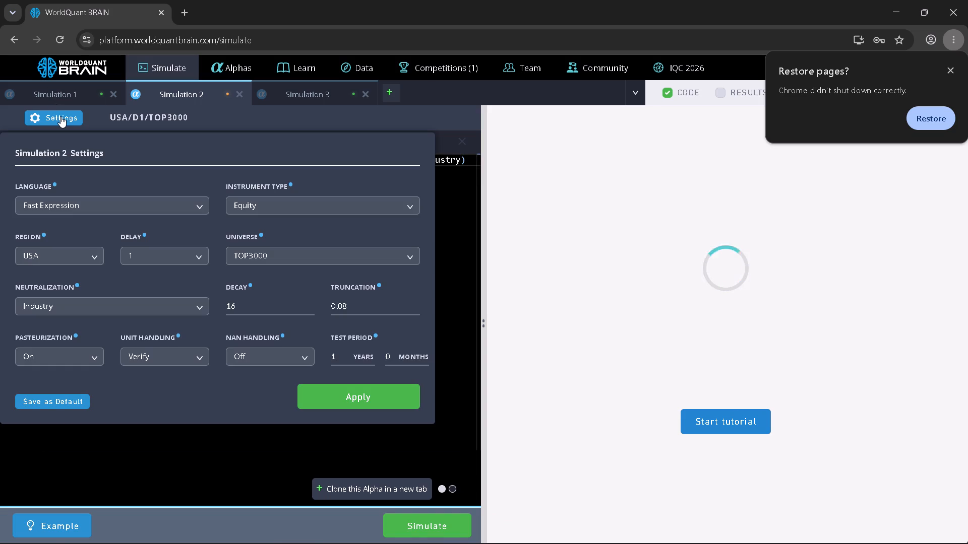
left_click(147, 306)
left_click(81, 408)
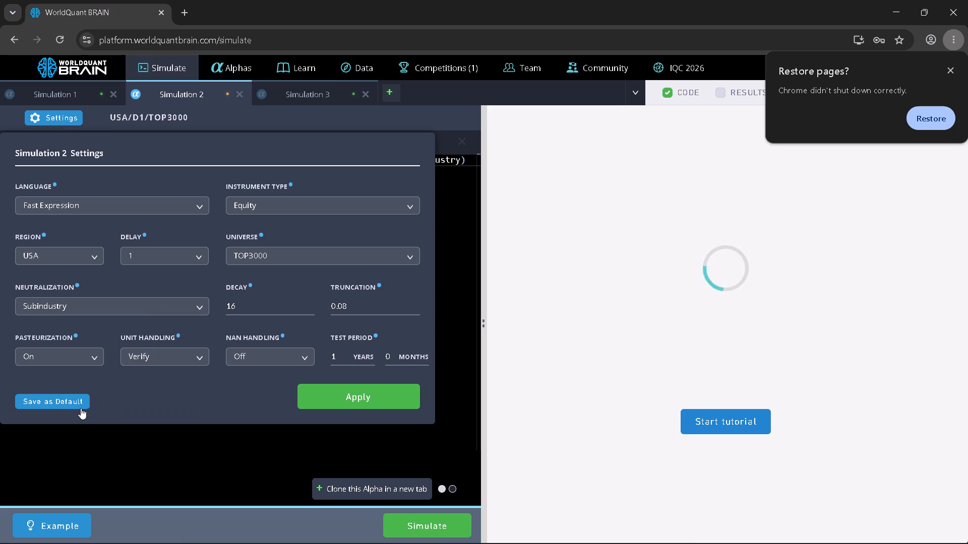
left_click(301, 313)
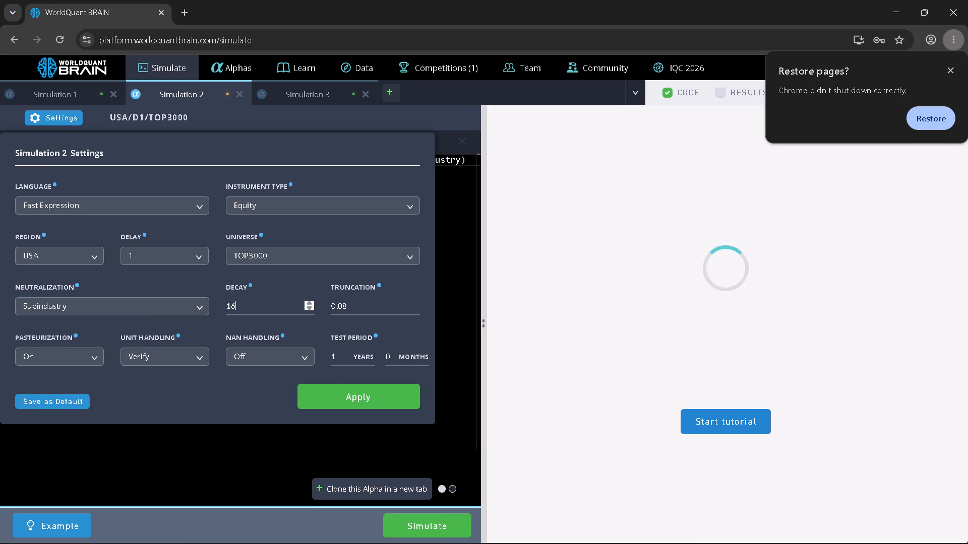
key("BackSpace")
key("BackSpace")
key("4")
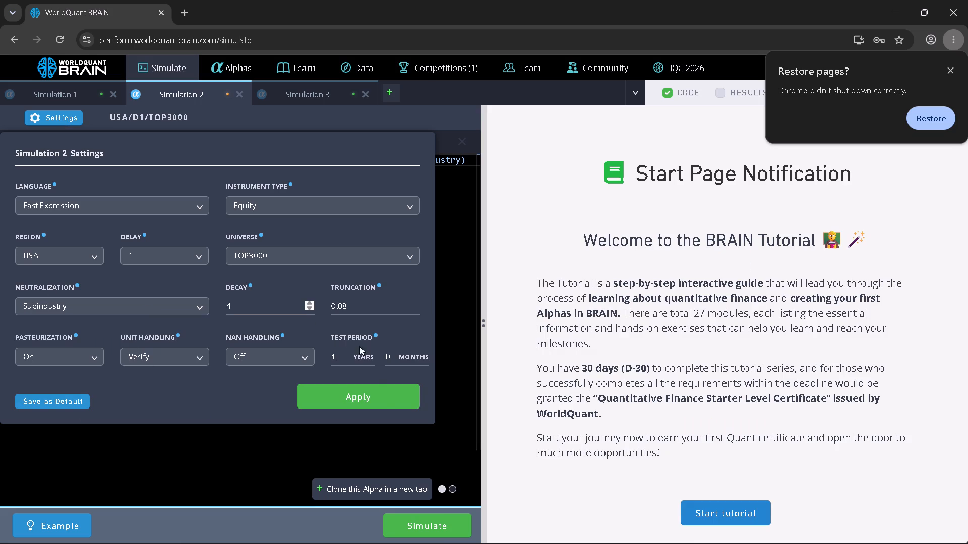
left_click(382, 400)
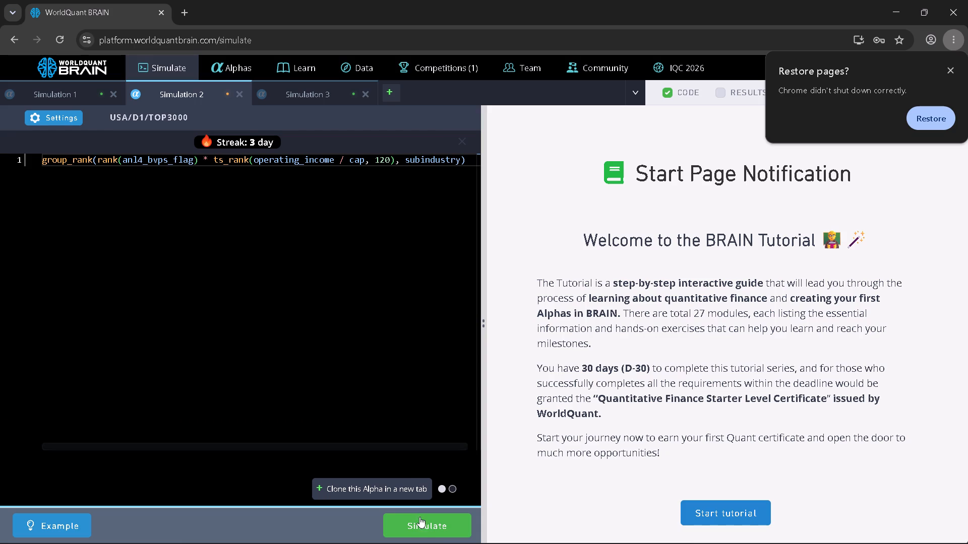
left_click(423, 525)
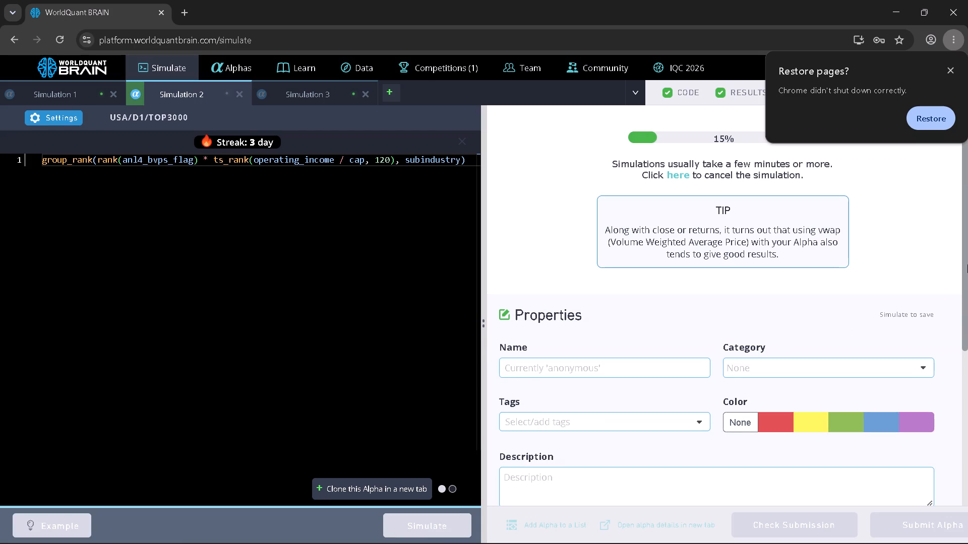
left_click(953, 68)
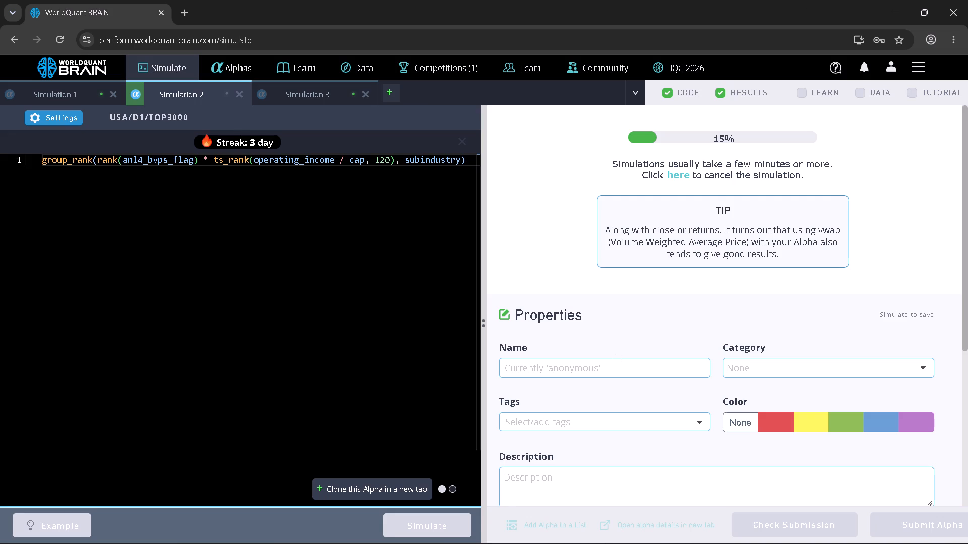
Switch back to the Chrome window with six simulations and expand the failed tests of Simulation 2's rank(anl4_capex_flag) alpha.
left_click(699, 525)
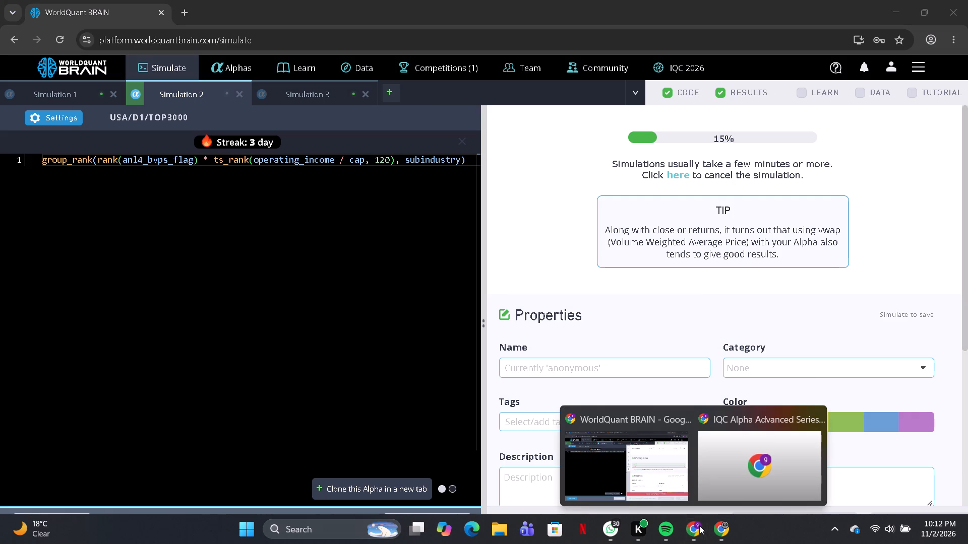
left_click(642, 478)
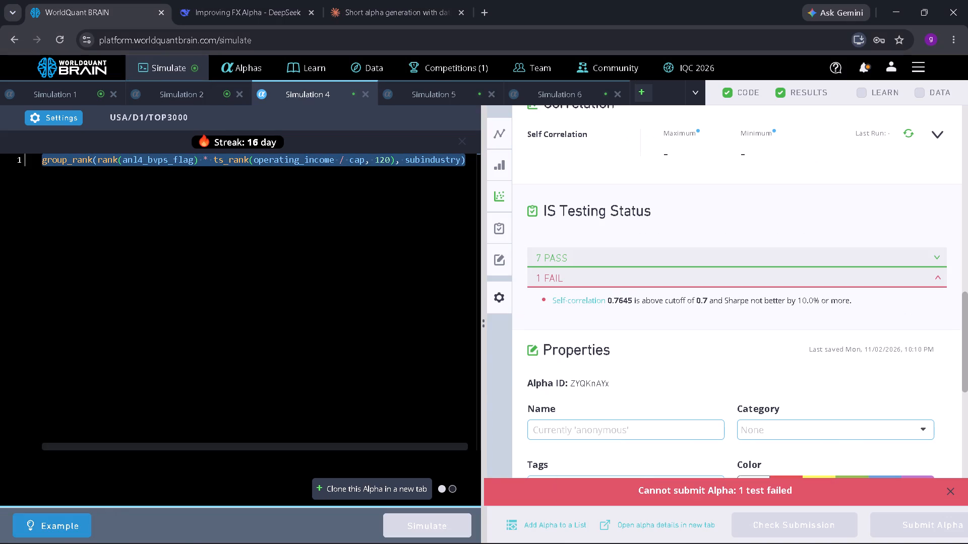
left_click(204, 89)
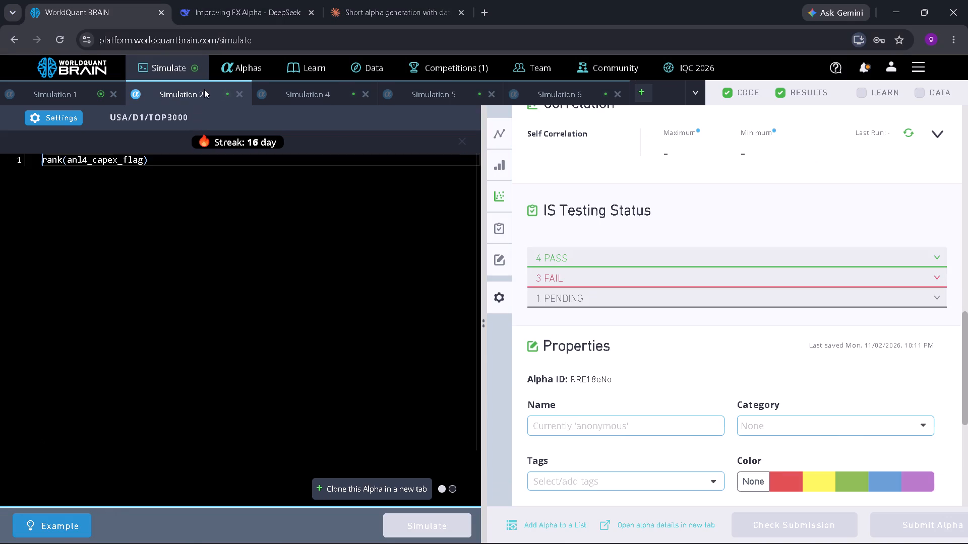
left_click(590, 280)
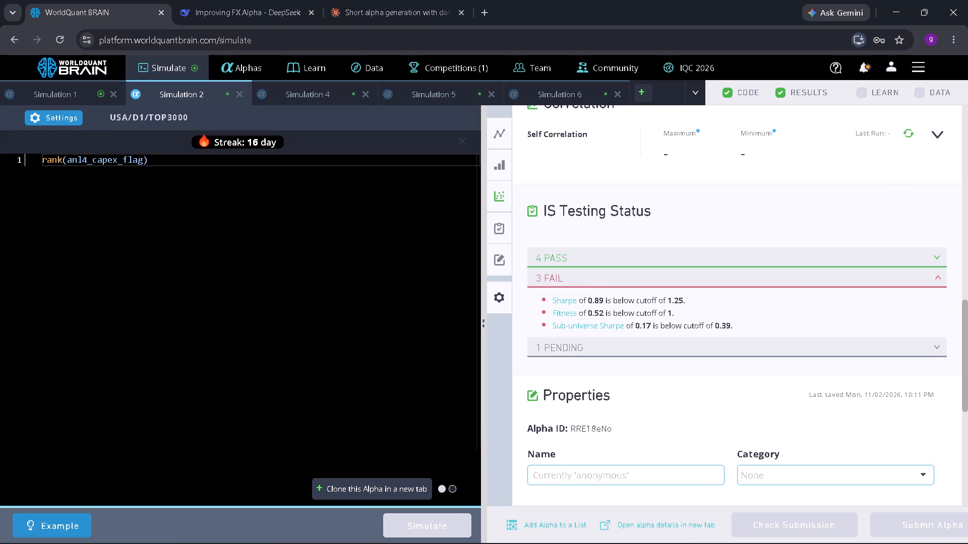
Set Simulation 2's neutralization to Subindustry and decay to 6, and apply the settings.
left_click(71, 114)
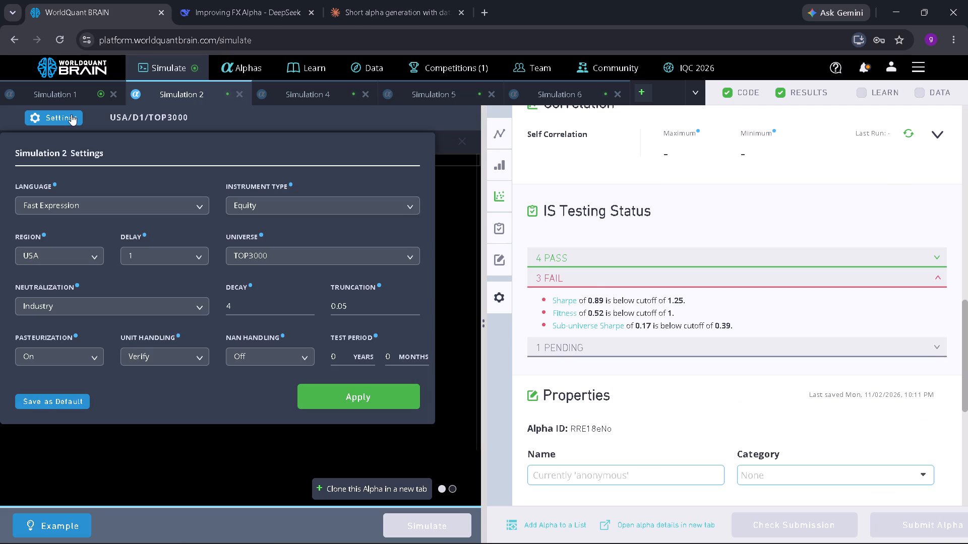
left_click(159, 302)
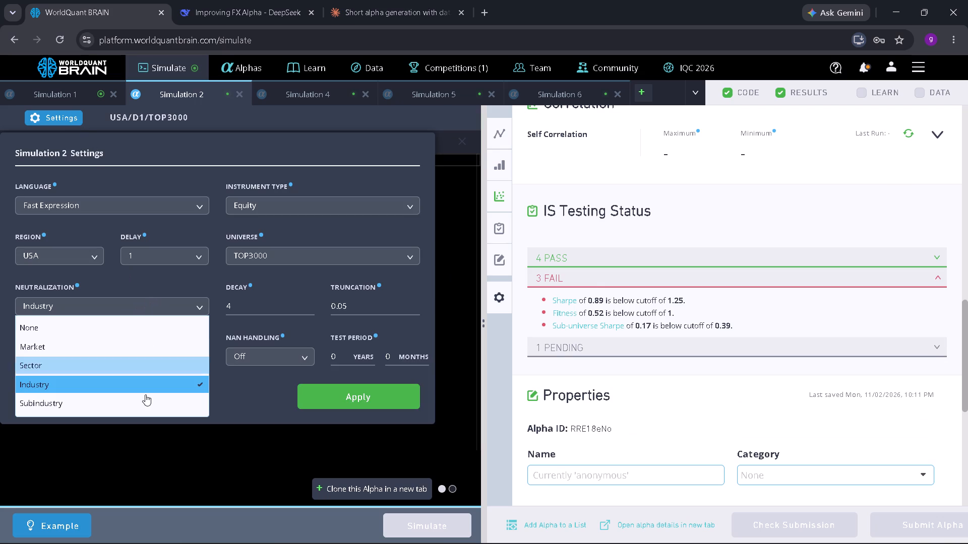
left_click(145, 398)
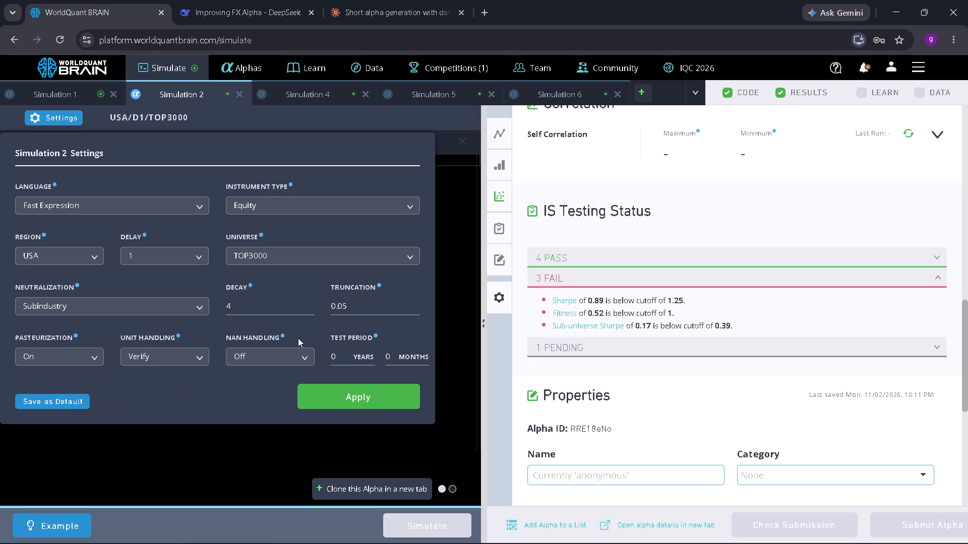
double_click(311, 303)
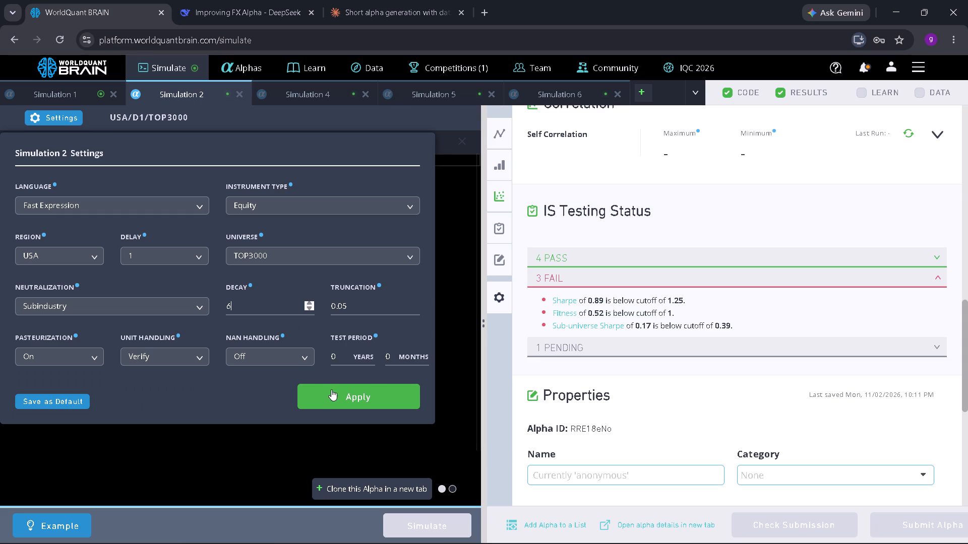
left_click(332, 391)
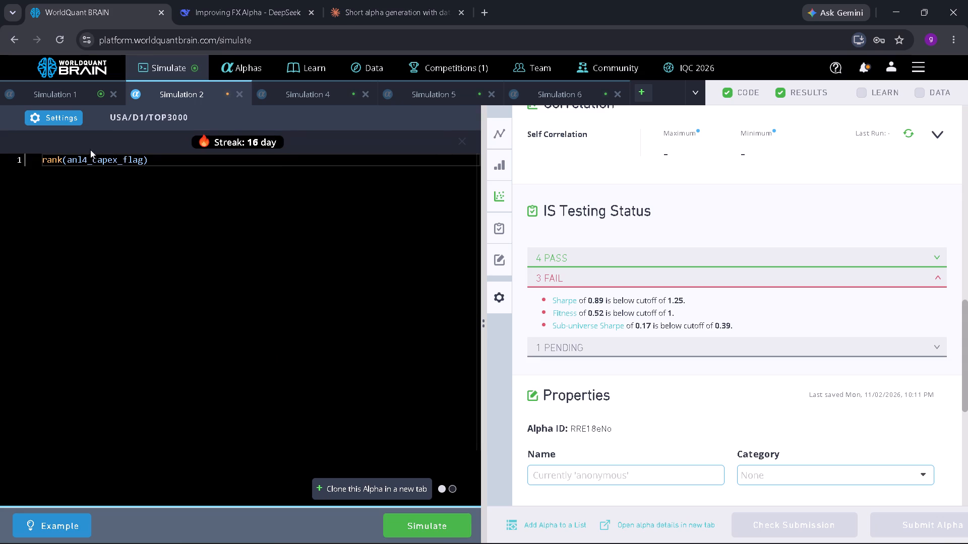
Remove the rank() wrapper from Simulation 2's expression so it reads anl4_capex_flag, and simulate it.
left_click(65, 164)
key("BackSpace")
key("BackSpace")
key("BackSpace")
key("BackSpace")
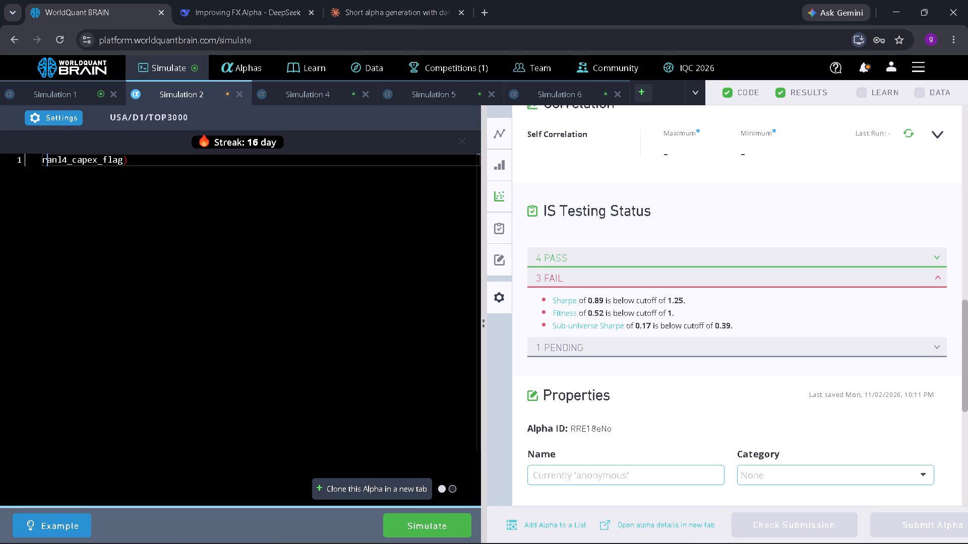
key("BackSpace")
key("Right")
key("Right")
key("Right")
key("Right")
key("Right")
key("Right")
key("Right")
key("Right")
key("Right")
key("Right")
key("Right")
key("Right")
key("Right")
key("Right")
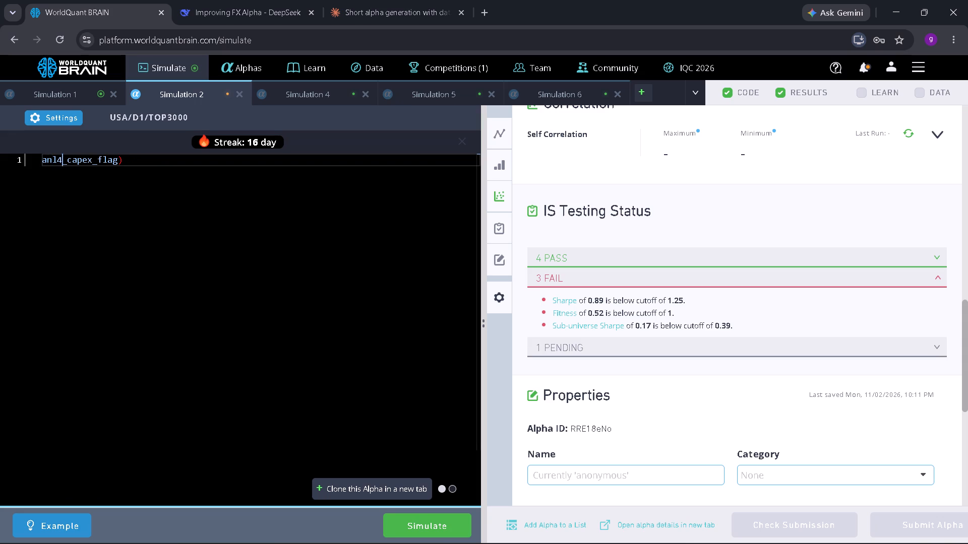
key("Right")
key("Right")
key("BackSpace")
left_click(427, 518)
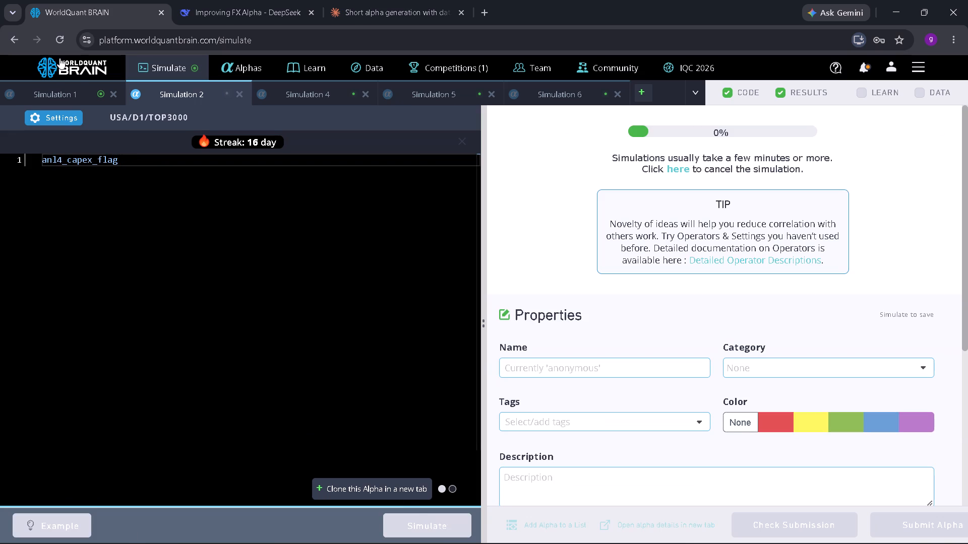
Show the test period for Simulation 1's anl4_cfo_flag alpha and expand the failed test in its IS testing status.
left_click(83, 97)
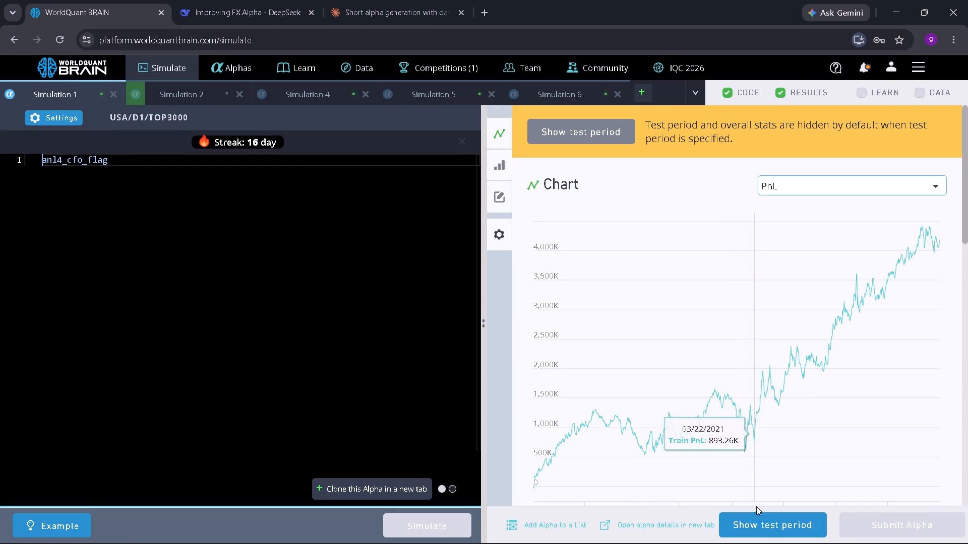
left_click(772, 529)
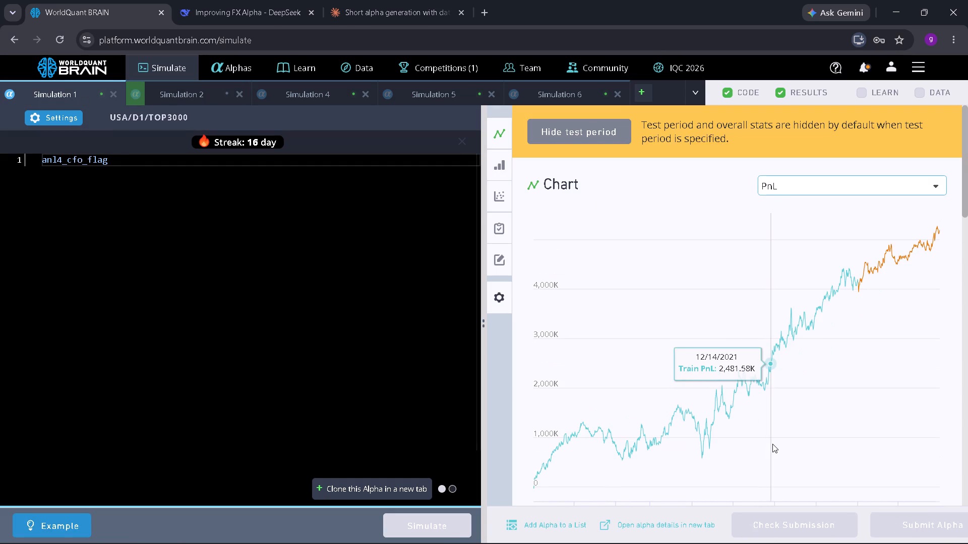
scroll(772, 444, "down", 9)
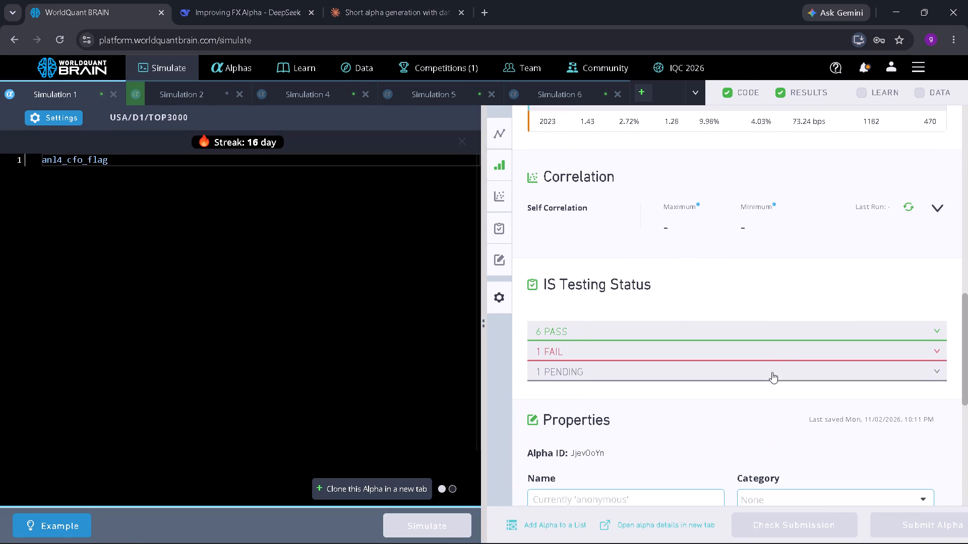
left_click(777, 348)
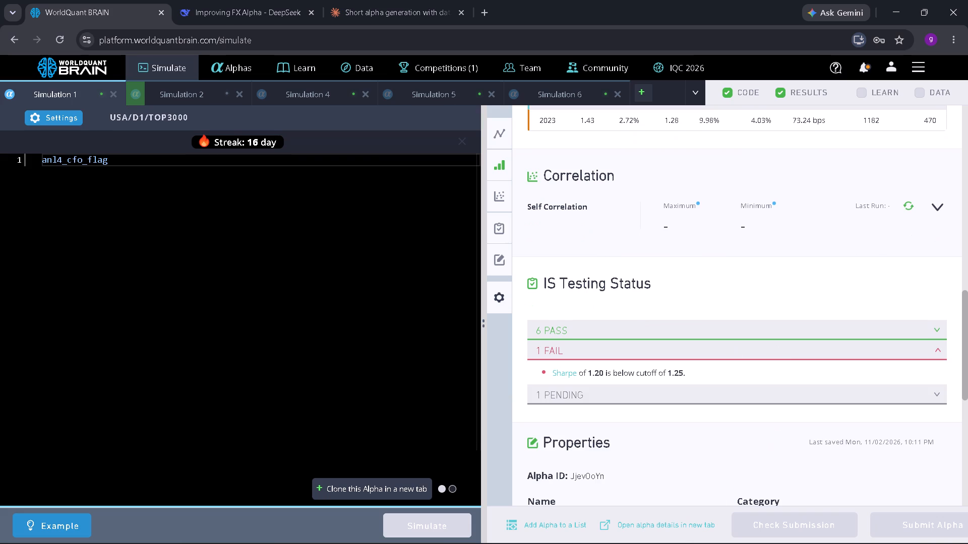
Set Simulation 1's decay to 10 and simulate the anl4_cfo_flag alpha again.
left_click(67, 113)
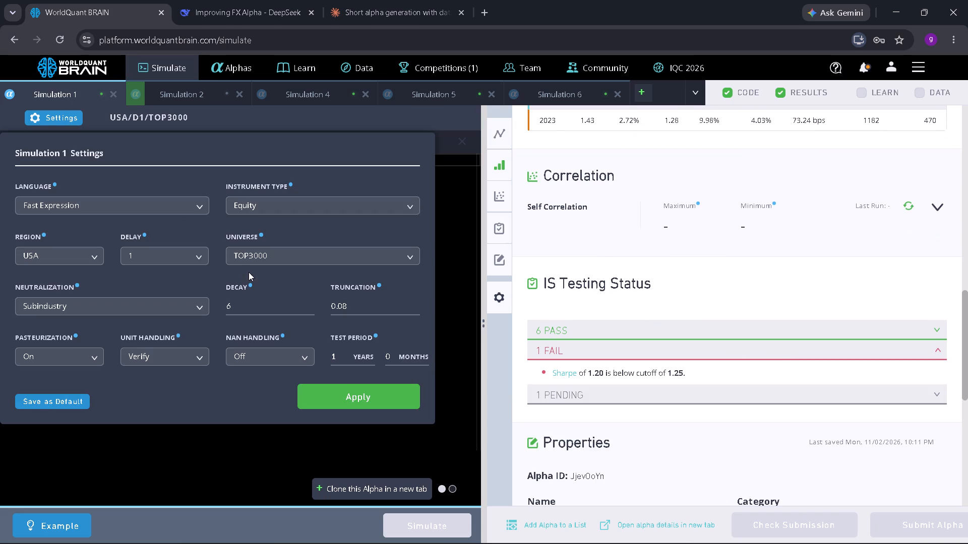
double_click(309, 304)
double_click(309, 304)
left_click(336, 386)
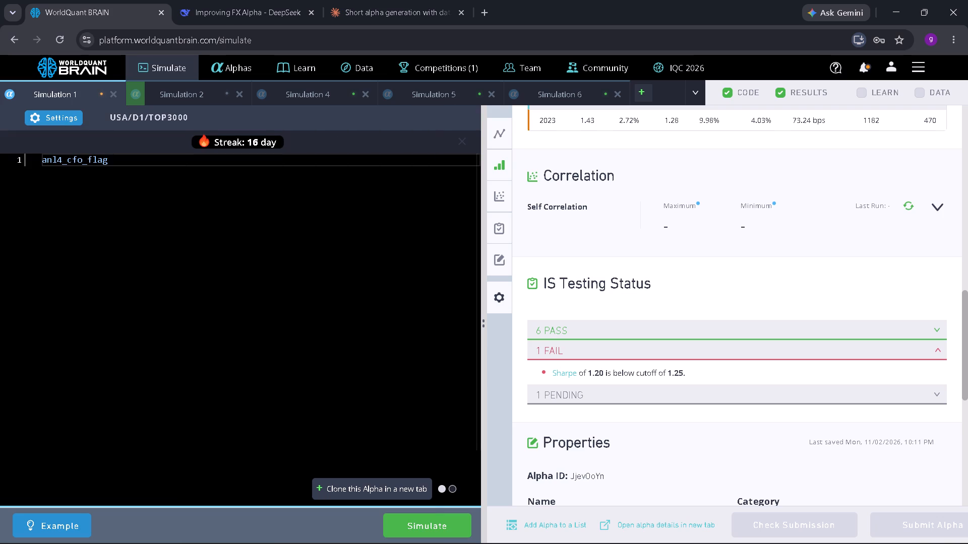
left_click(426, 516)
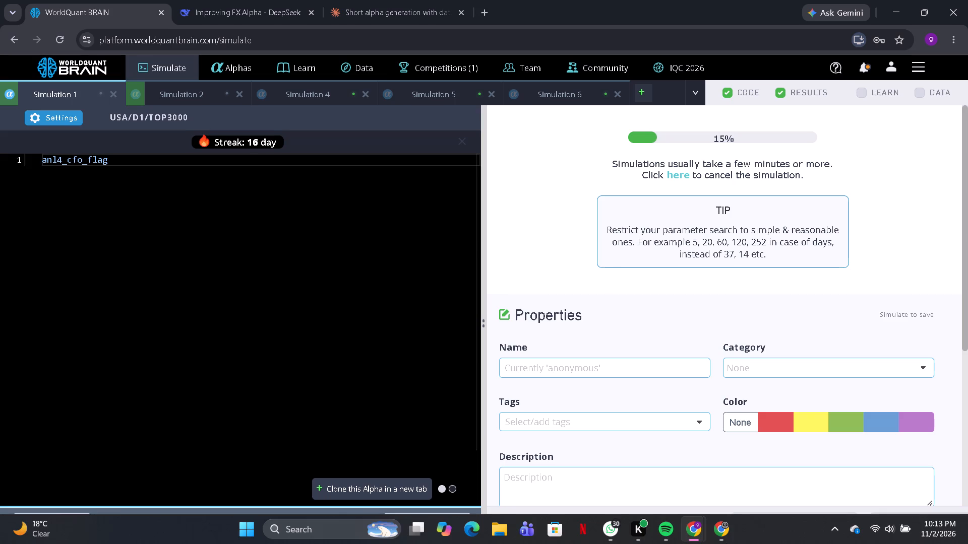
Switch to the Person 1 Chrome profile's window to review Simulation 2's results.
left_click(718, 531)
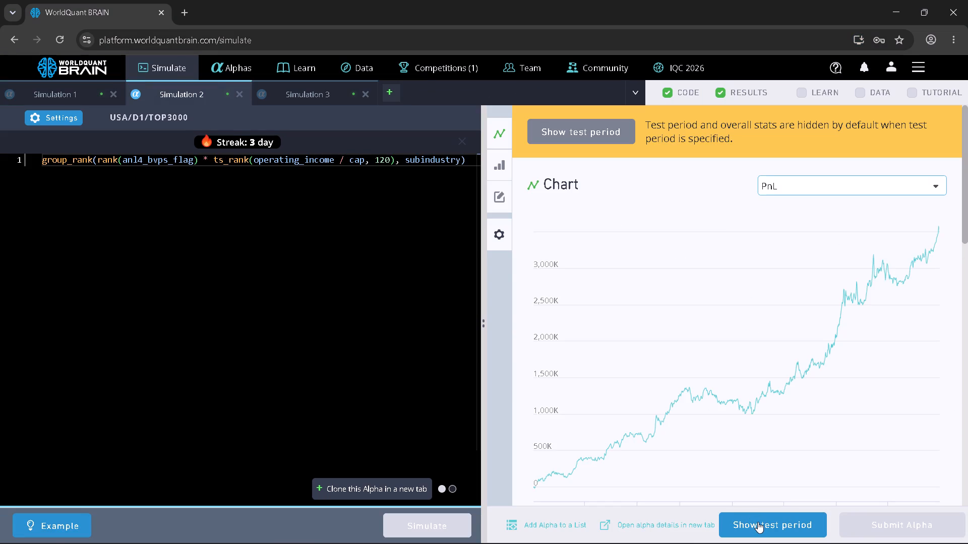
Show the test period for Simulation 2's anl4_bvps_flag alpha, check its submission, and expand the failed test in its IS testing status.
left_click(758, 522)
double_click(758, 522)
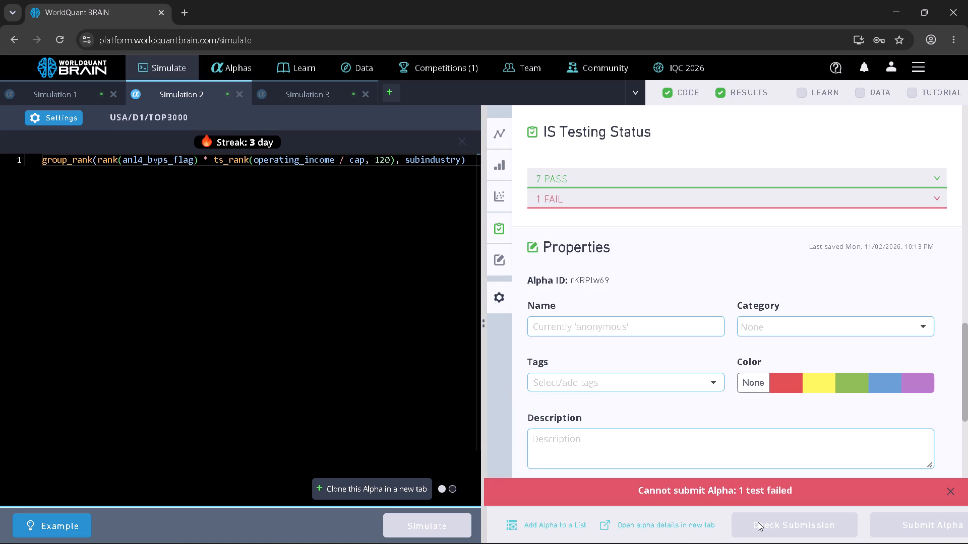
left_click(743, 196)
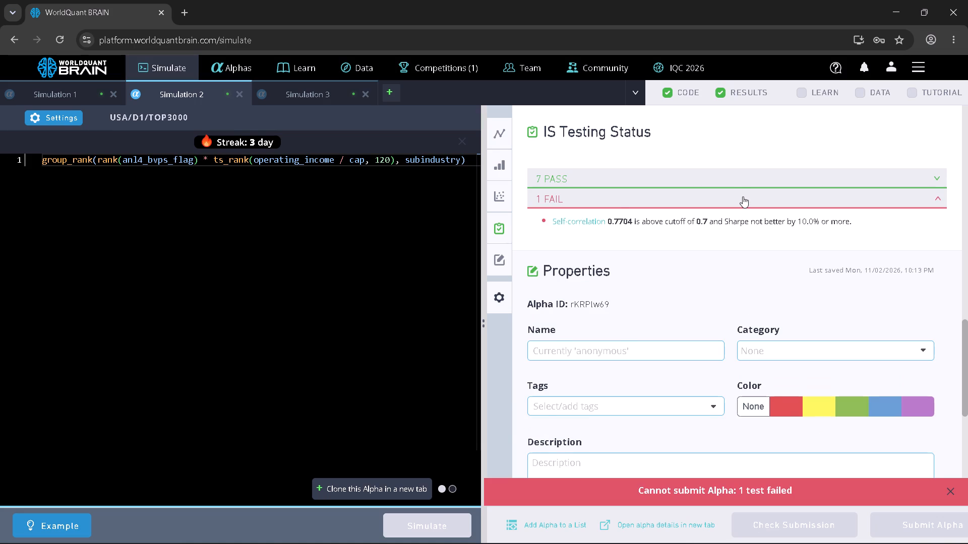
Start editing Simulation 2's group_rank expression at the end of its line.
left_click(464, 165)
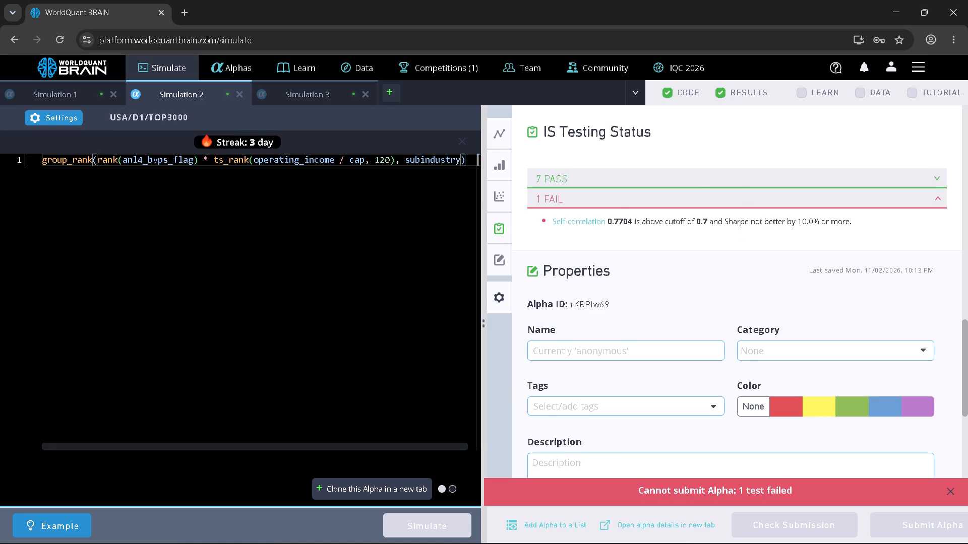
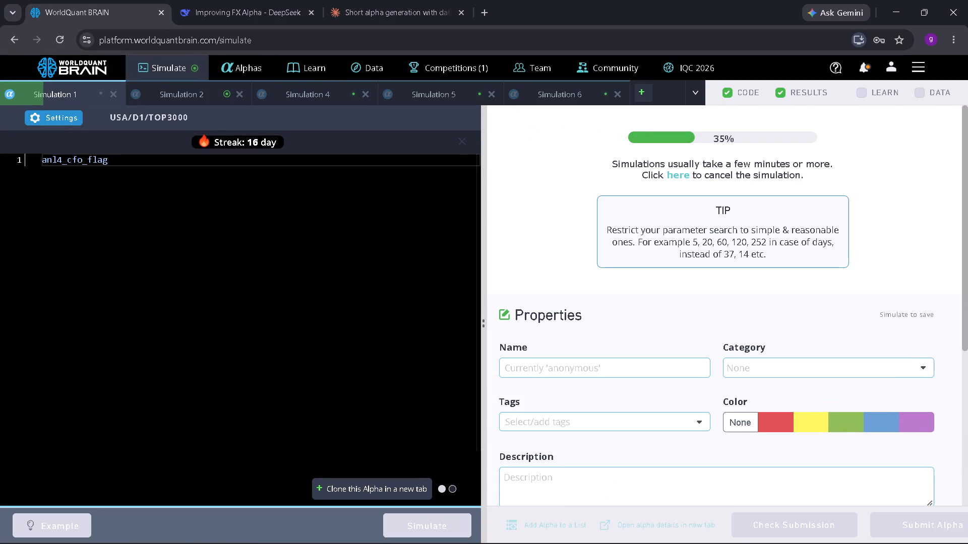
Open Simulation 2's results for the anl4_capex_flag alpha and review its IS testing status.
left_click(197, 93)
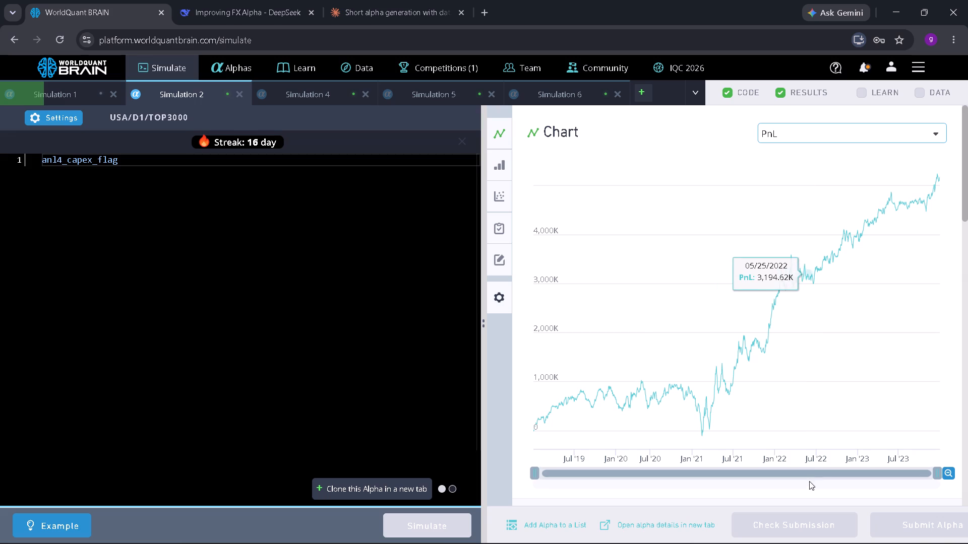
scroll(803, 364, "down", 6)
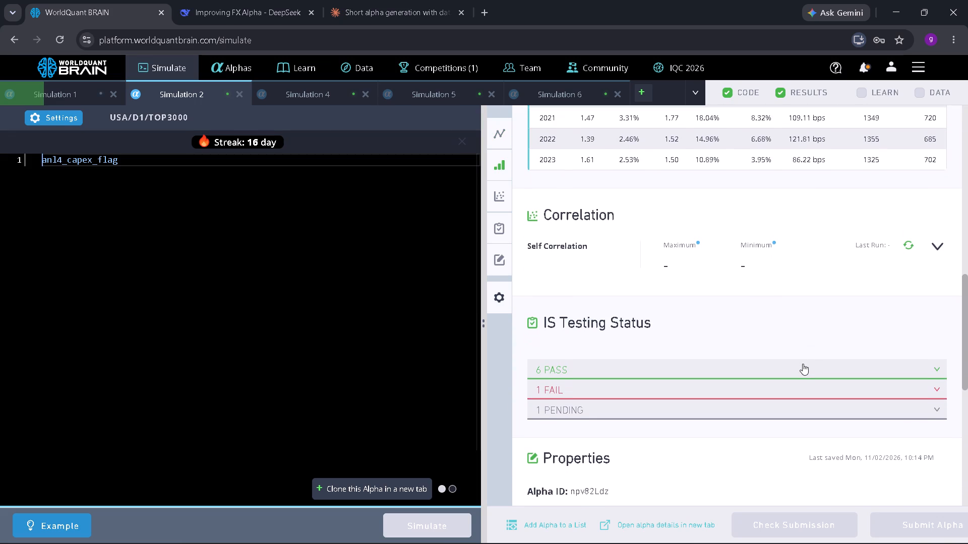
Expand the passed and failed tests in Simulation 2's IS testing status, and review its IS summary and PnL chart.
left_click(802, 376)
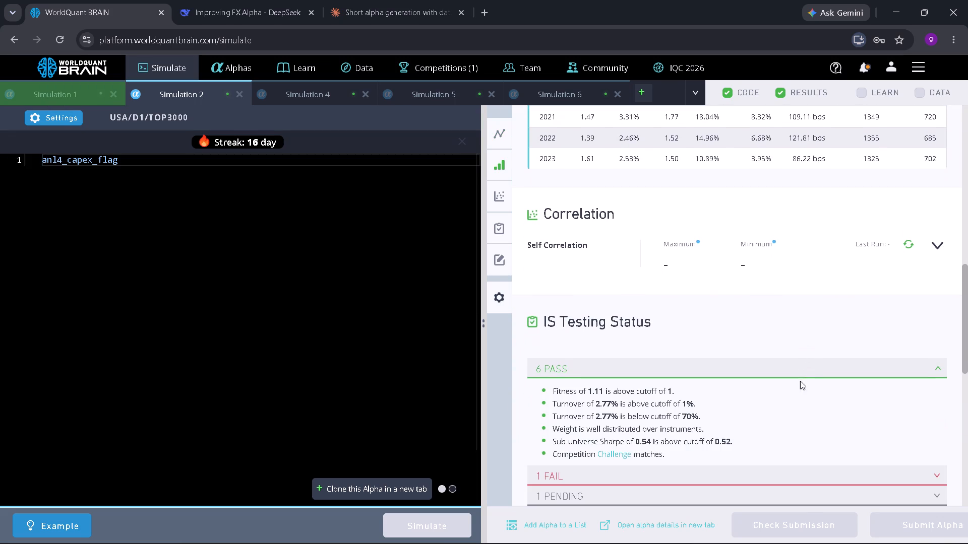
scroll(790, 415, "down", 2)
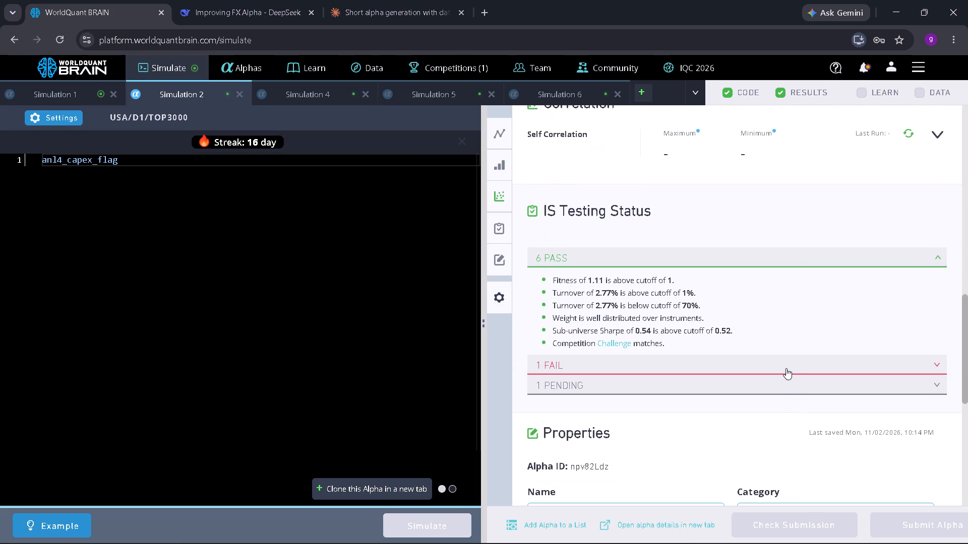
left_click(786, 364)
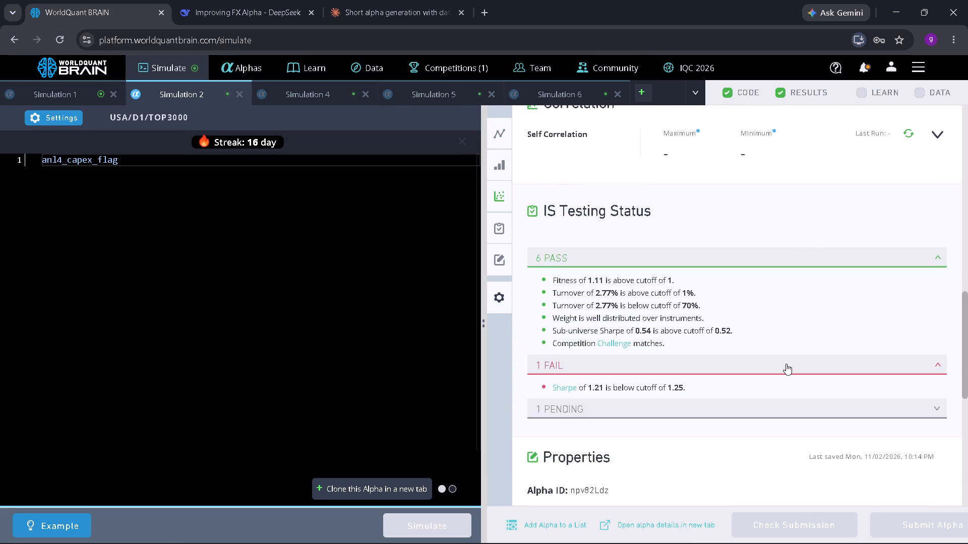
scroll(786, 364, "up", 8)
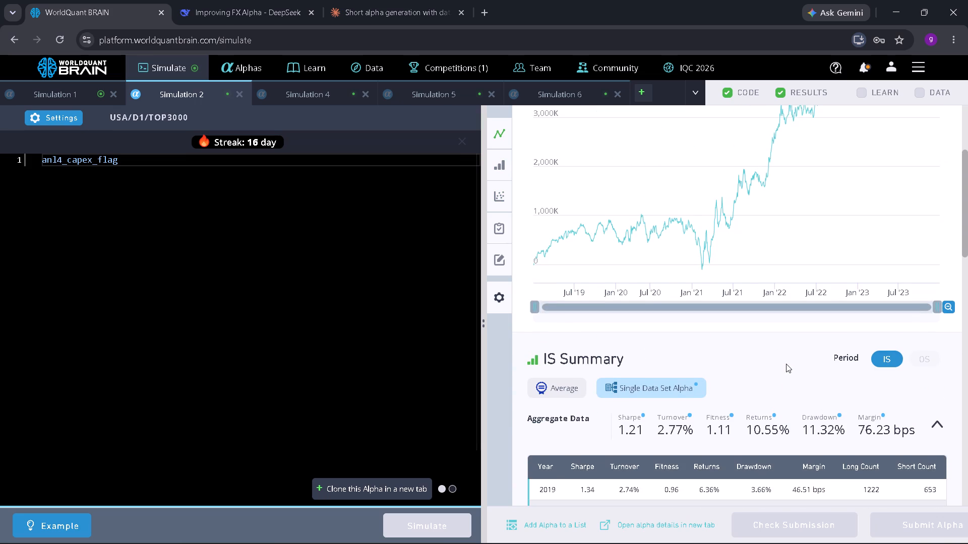
scroll(786, 364, "up", 2)
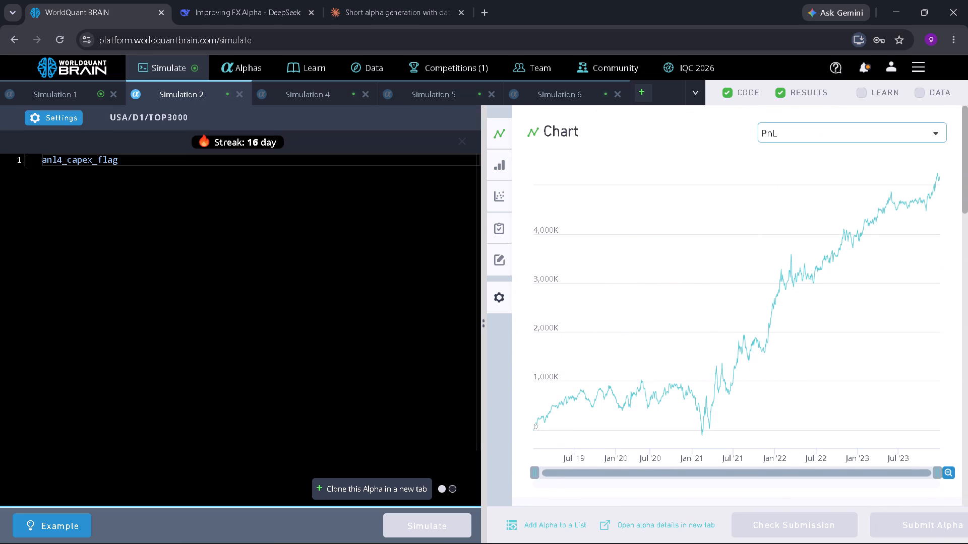
Go back to the Analyst Estimate Data for Equity fields list and copy the anl4_epsa_flag field name from page 5.
scroll(198, 165, "right", 14)
scroll(206, 110, "right", 7)
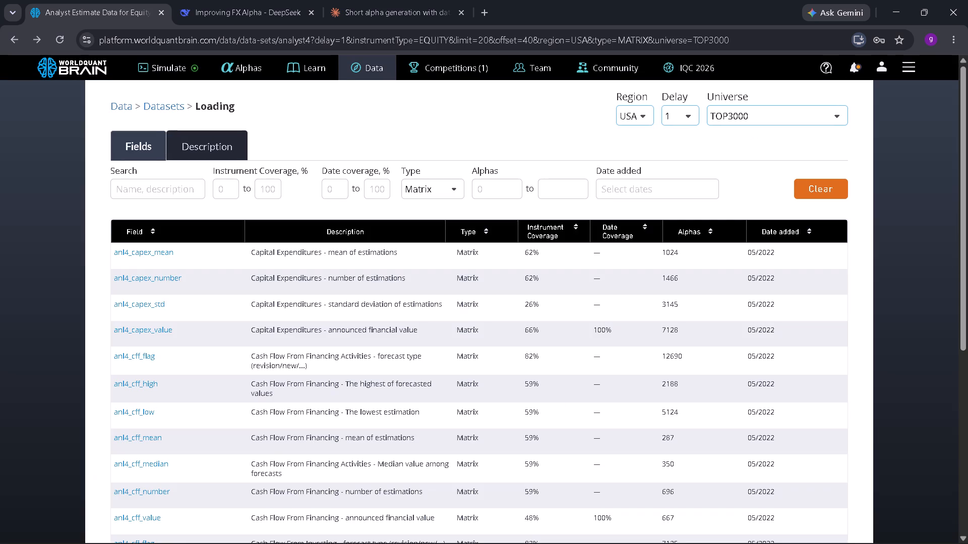
scroll(327, 360, "down", 7)
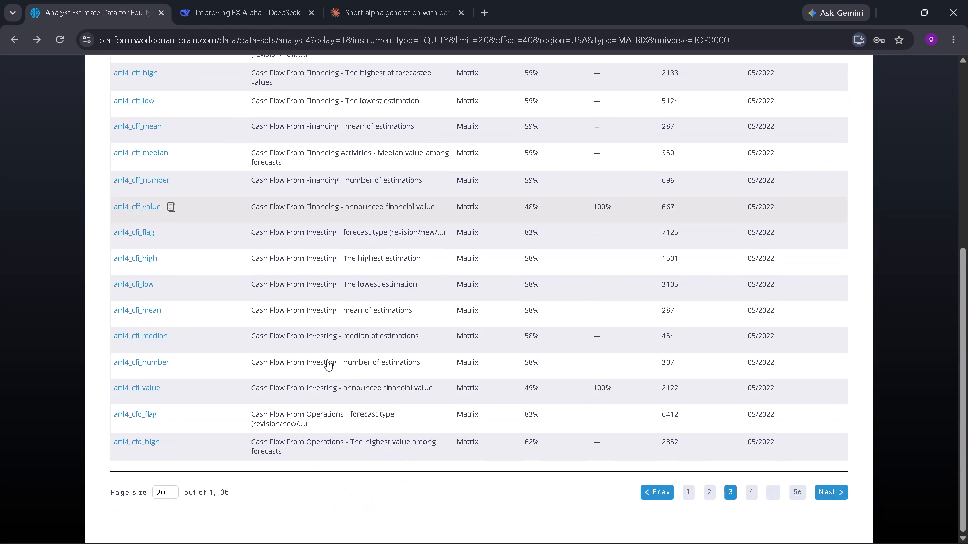
left_click(751, 496)
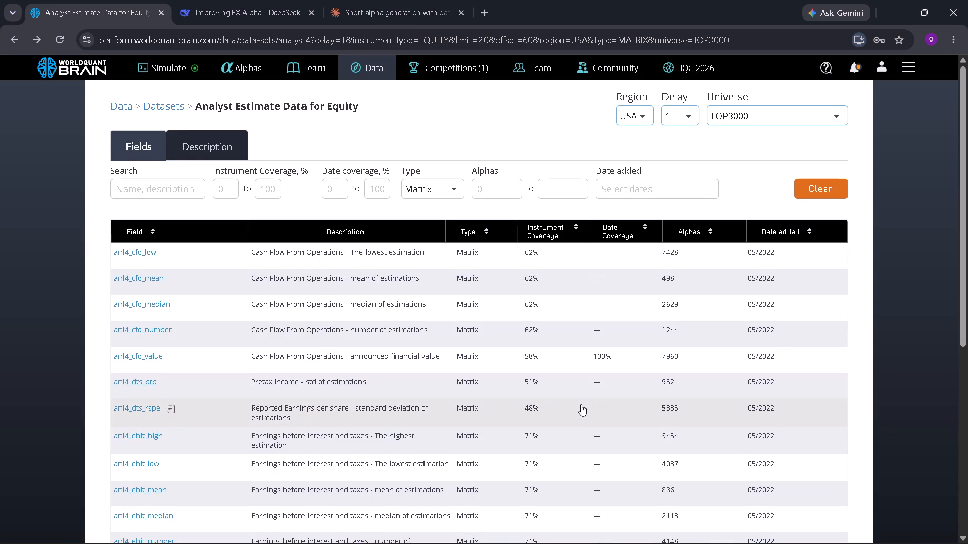
scroll(581, 404, "down", 1)
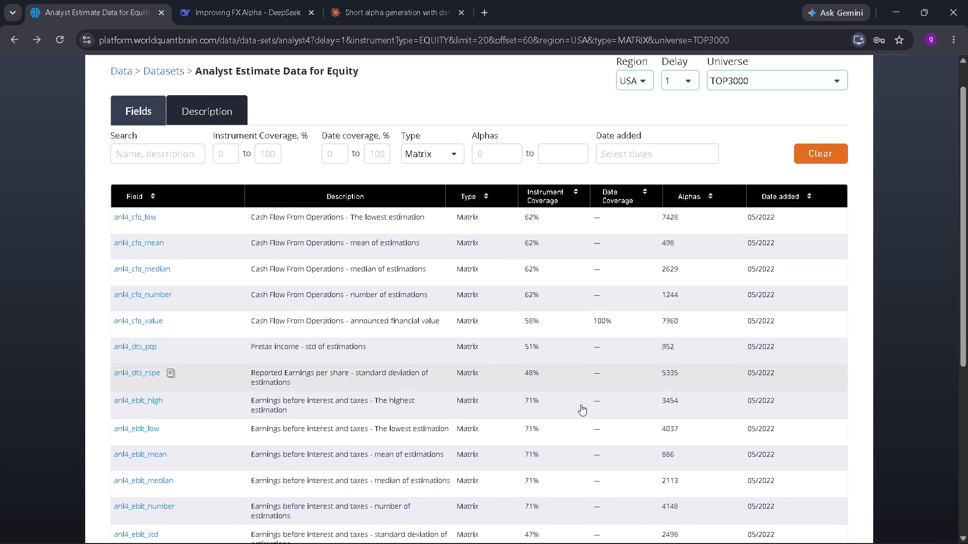
scroll(581, 404, "down", 3)
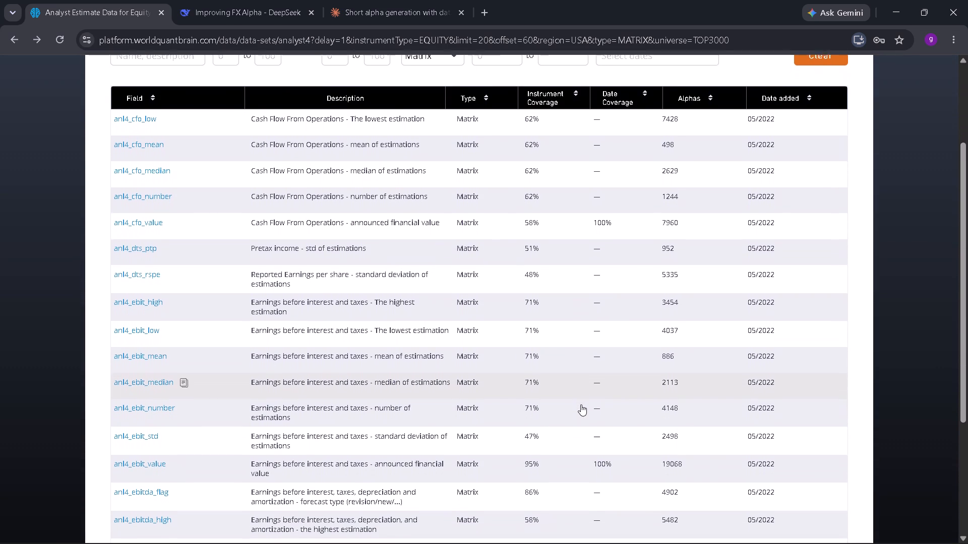
scroll(581, 404, "down", 4)
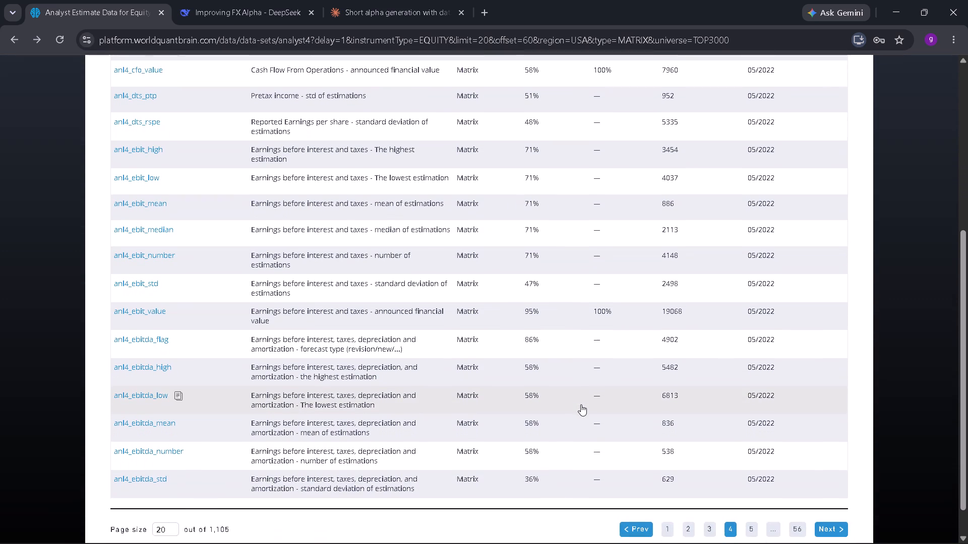
scroll(581, 404, "down", 1)
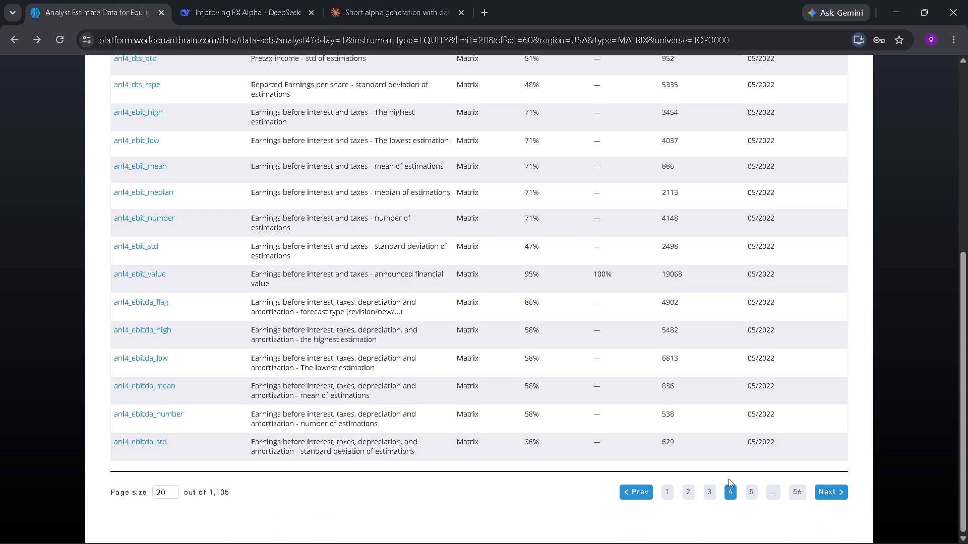
left_click(747, 490)
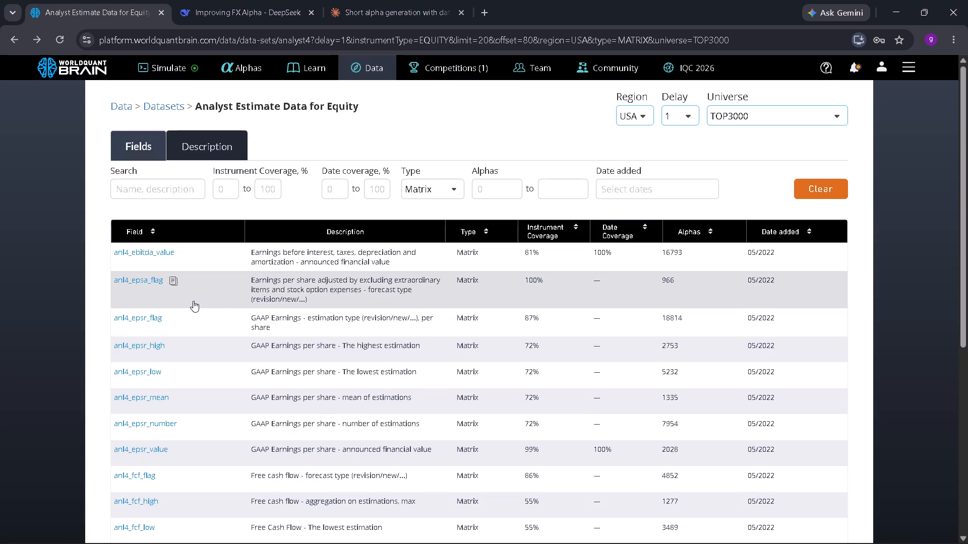
left_click(172, 280)
Examine the rest of page 5 and page 6 of the analyst dataset's matrix fields for other flag fields.
scroll(393, 308, "down", 4)
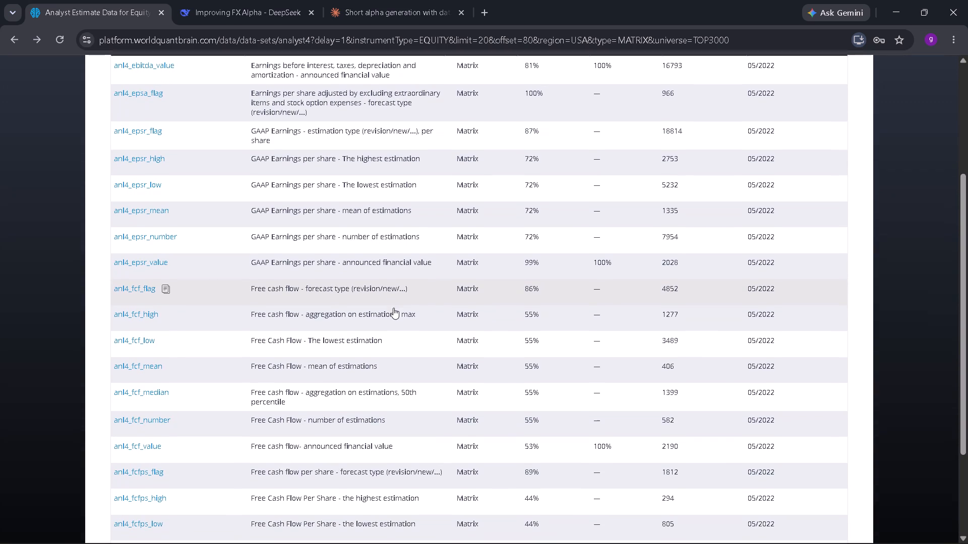
scroll(393, 308, "down", 5)
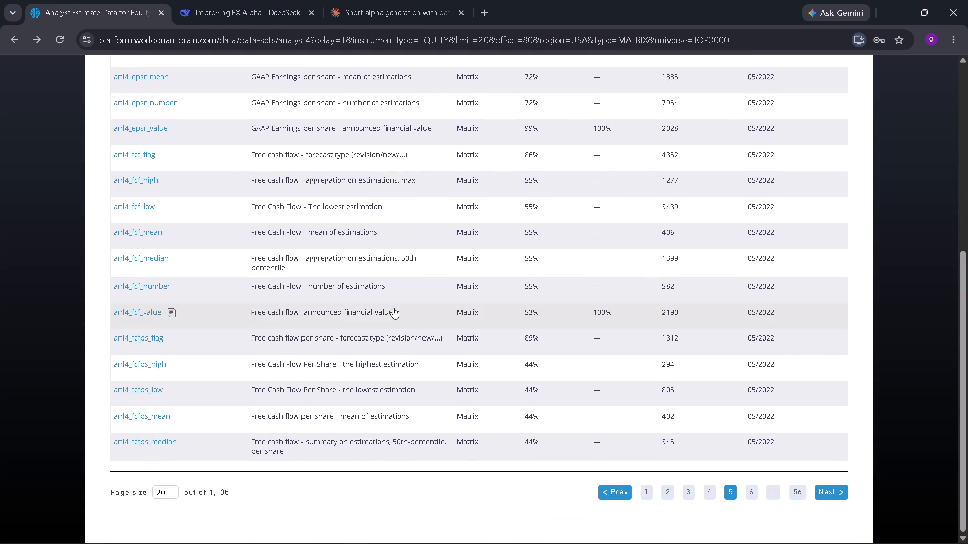
left_click(748, 493)
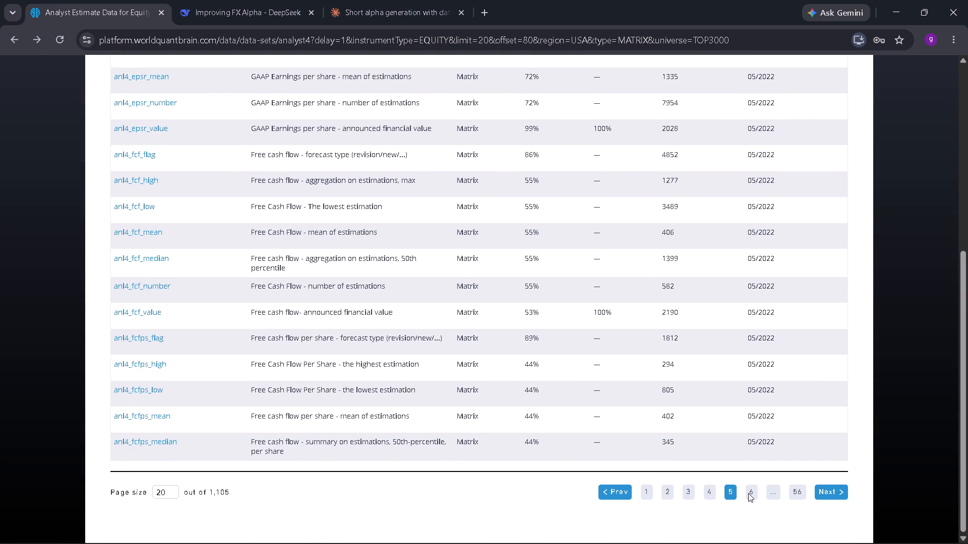
scroll(484, 420, "down", 1)
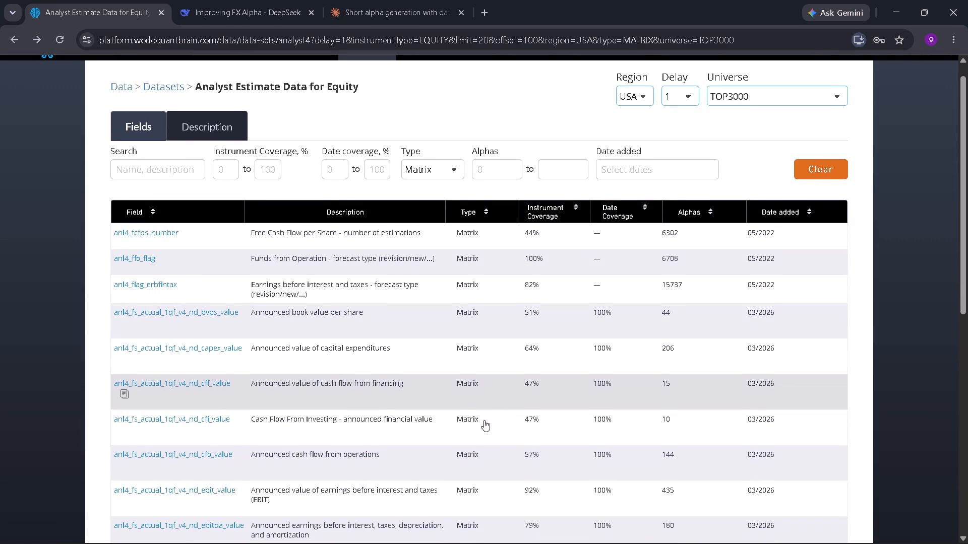
scroll(484, 420, "down", 2)
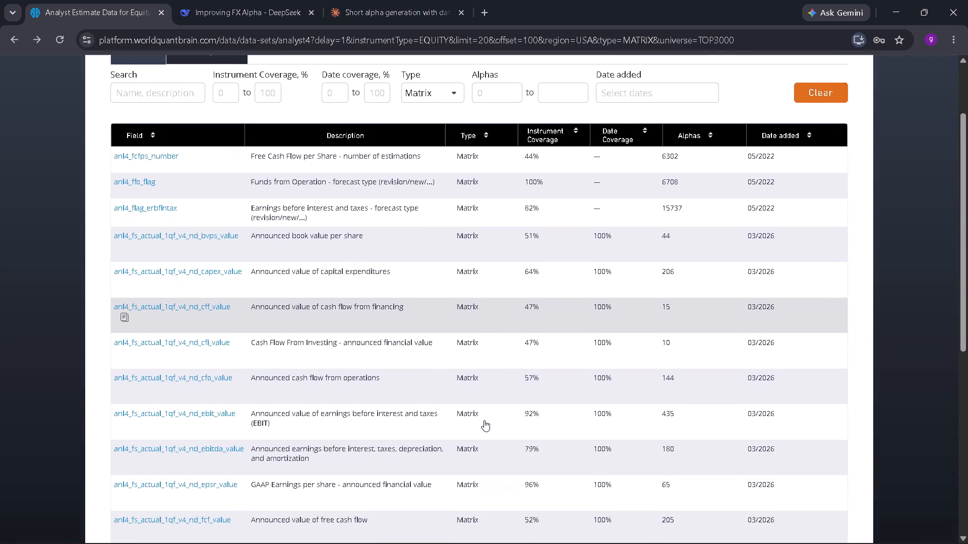
scroll(484, 420, "down", 6)
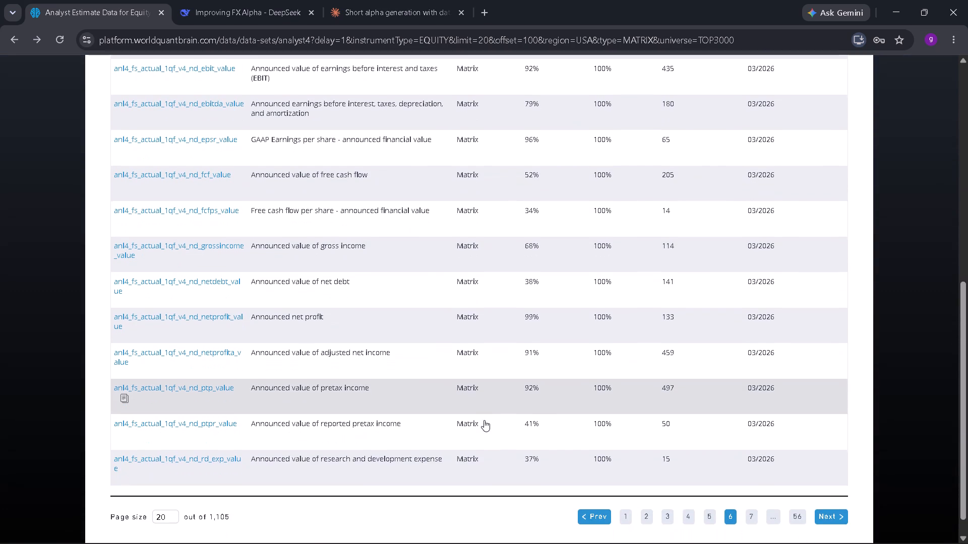
scroll(484, 420, "down", 2)
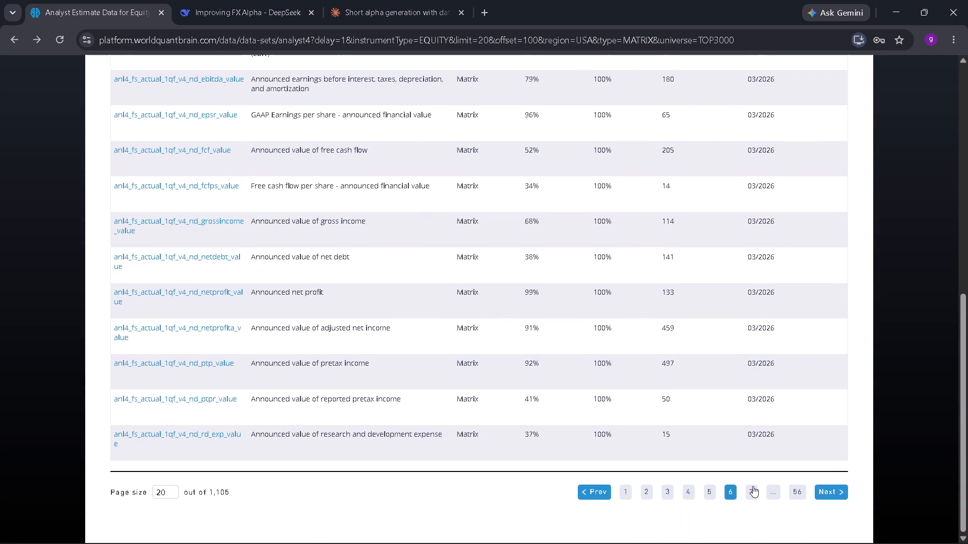
Examine the matrix fields on pages 7 and 8 of the Analyst Estimate Data for Equity dataset.
left_click(753, 487)
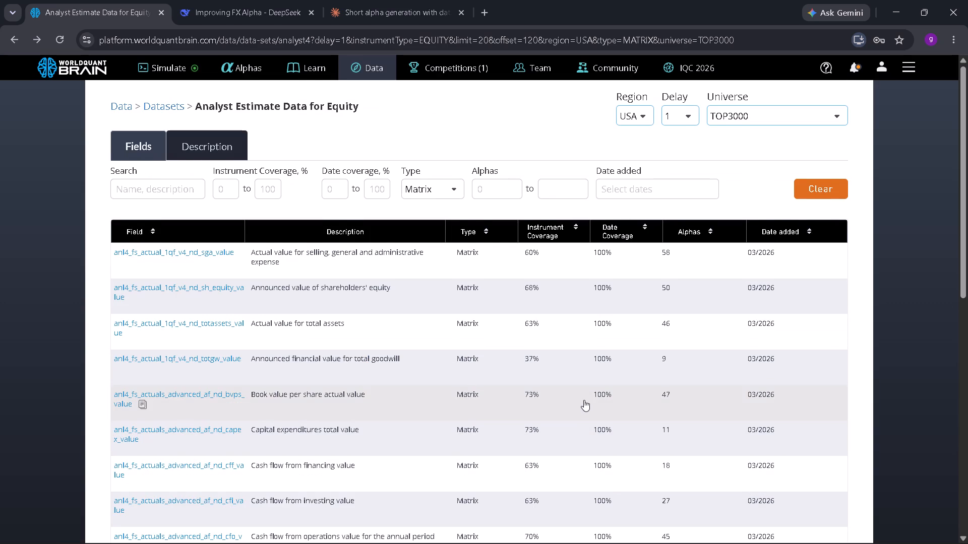
scroll(584, 400, "down", 4)
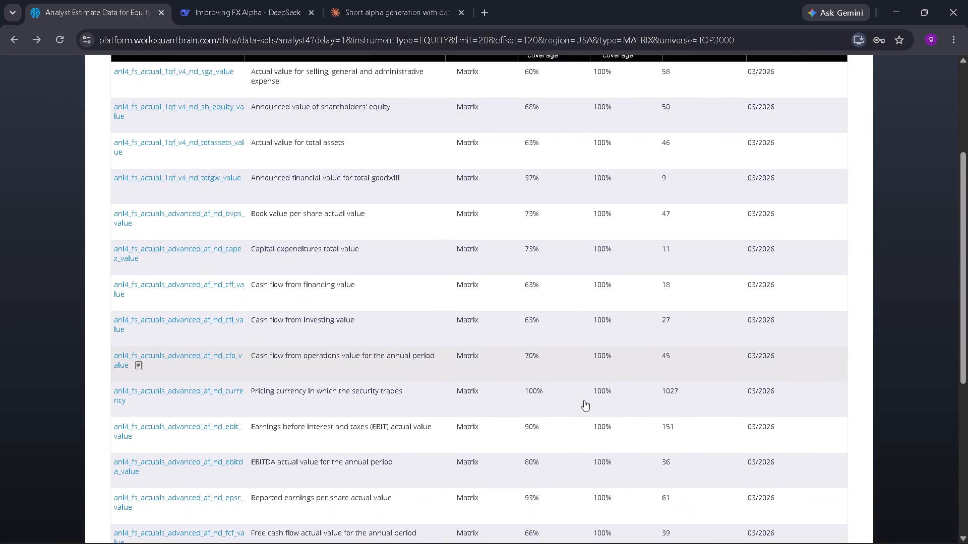
scroll(584, 400, "down", 5)
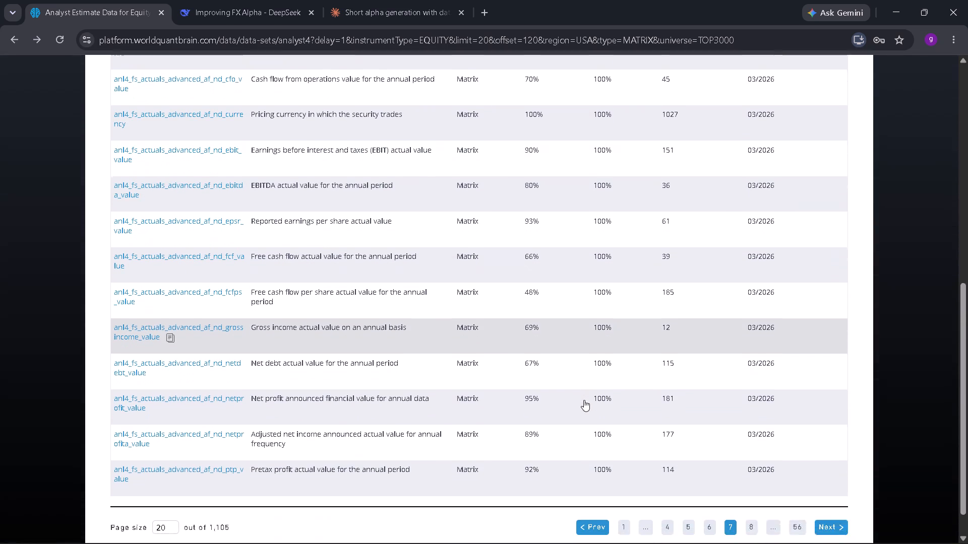
scroll(584, 400, "down", 2)
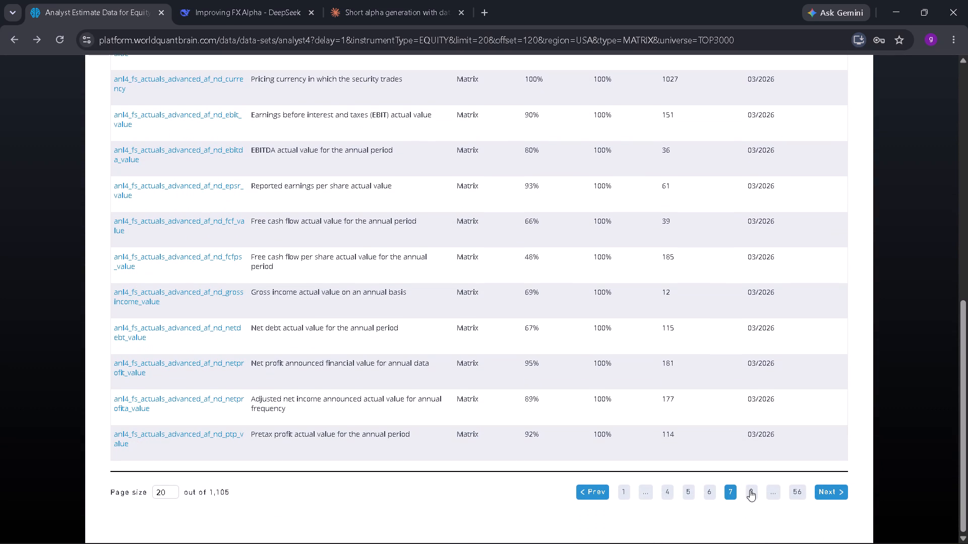
left_click(750, 490)
scroll(543, 418, "down", 1)
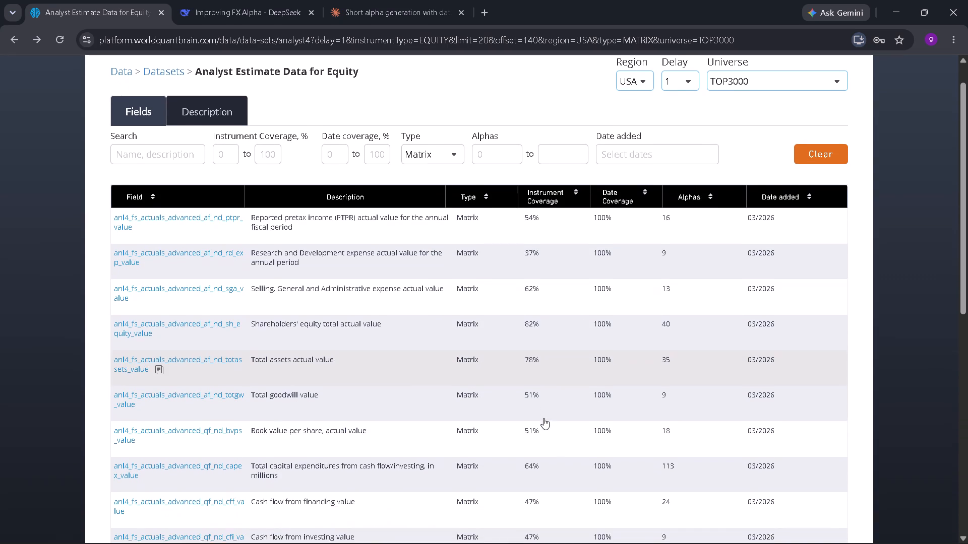
scroll(543, 418, "down", 5)
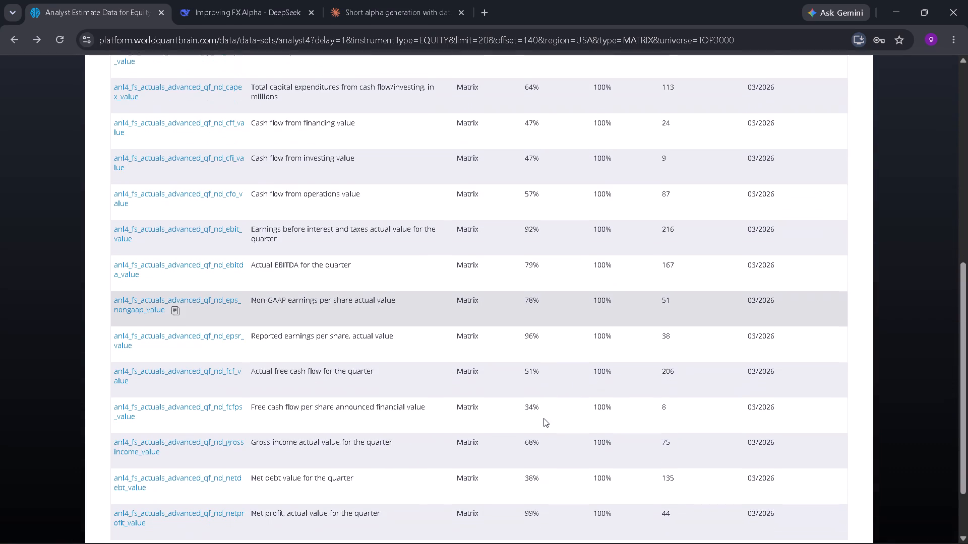
scroll(543, 418, "down", 2)
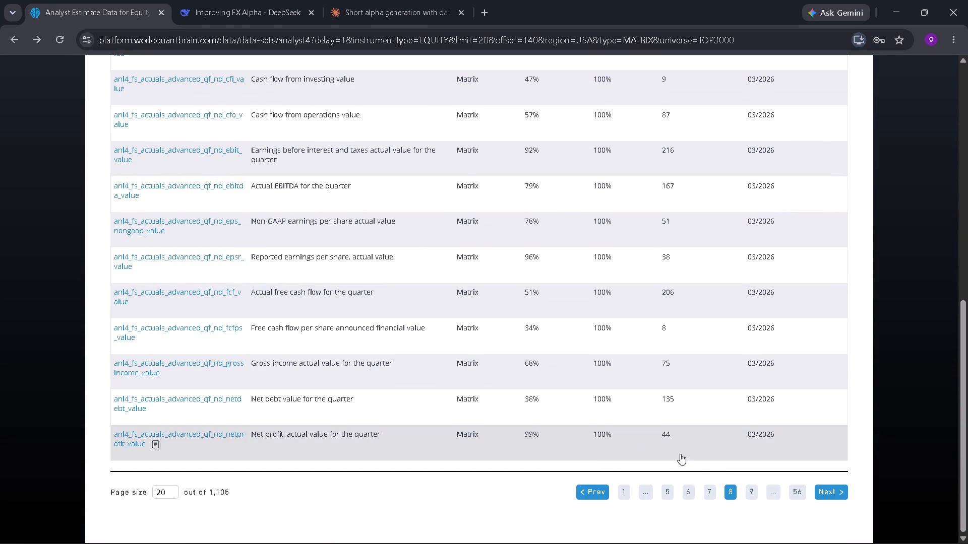
Examine the matrix fields on pages 9 and 10 of the Analyst Estimate Data for Equity dataset for flag fields.
left_click(752, 492)
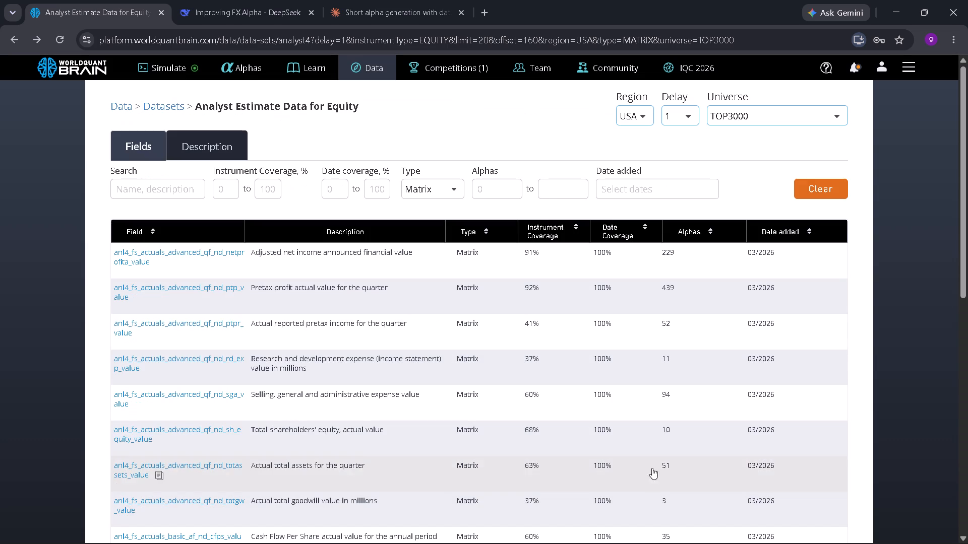
scroll(671, 373, "down", 2)
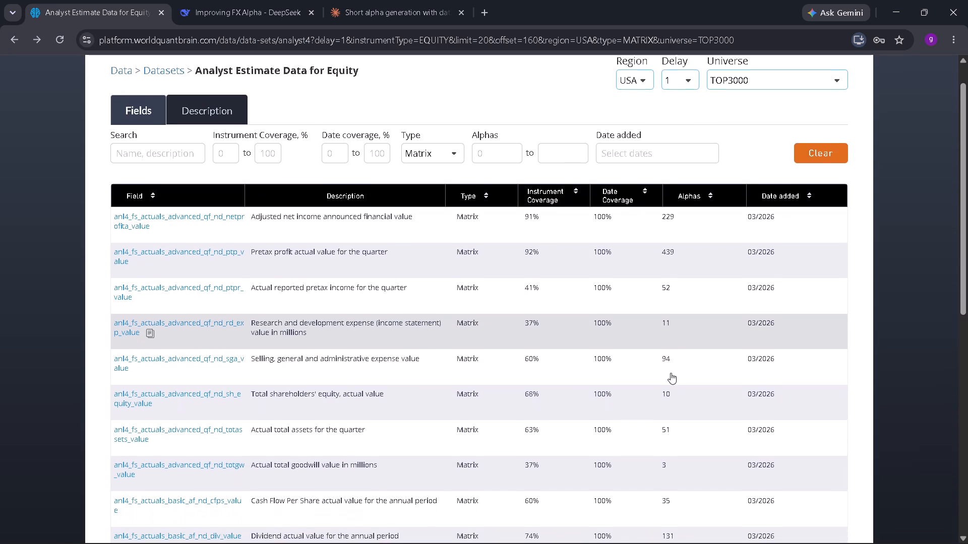
scroll(671, 373, "down", 4)
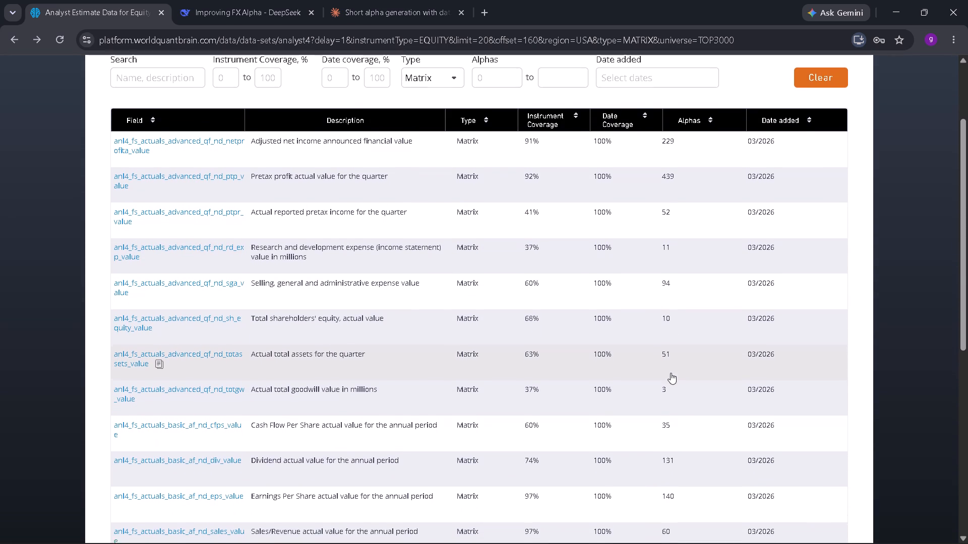
scroll(671, 373, "down", 1)
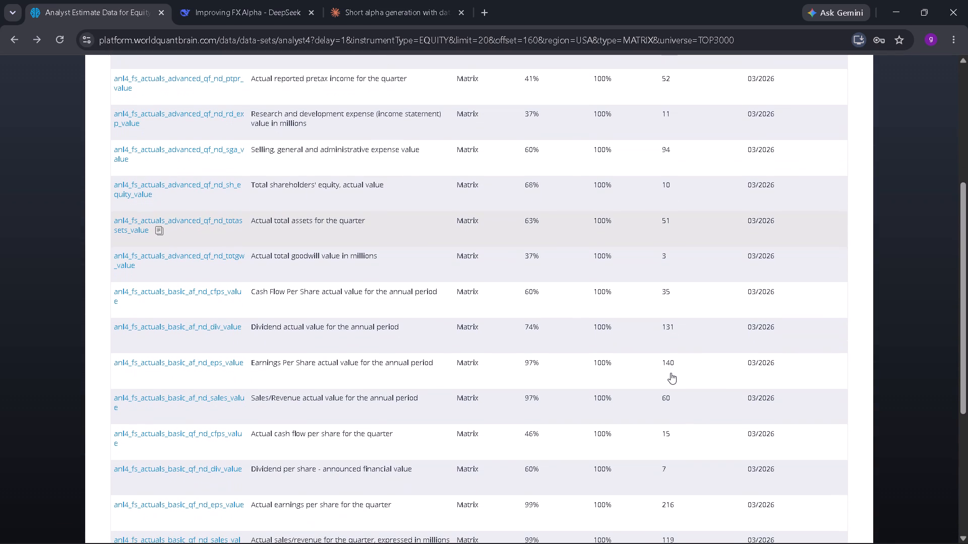
scroll(671, 373, "down", 5)
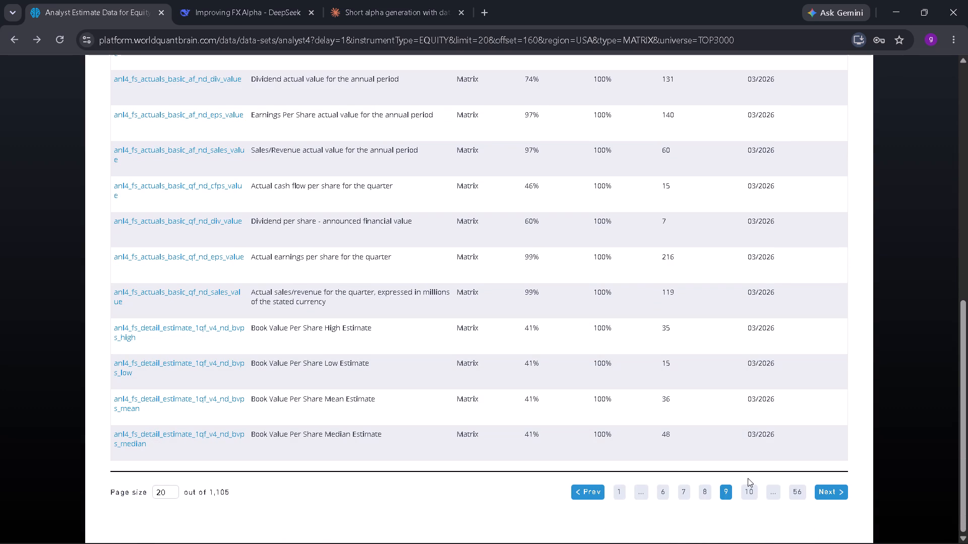
left_click(751, 492)
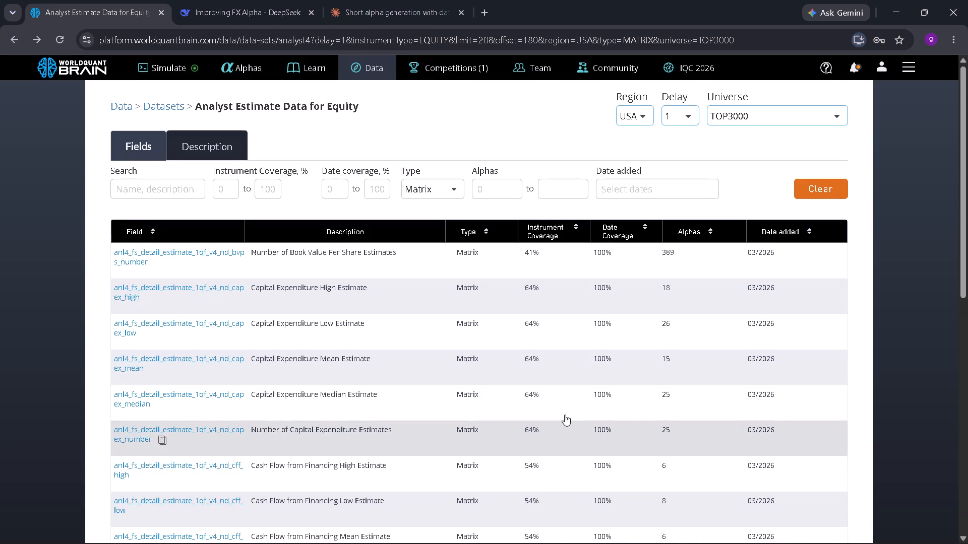
scroll(565, 412, "down", 3)
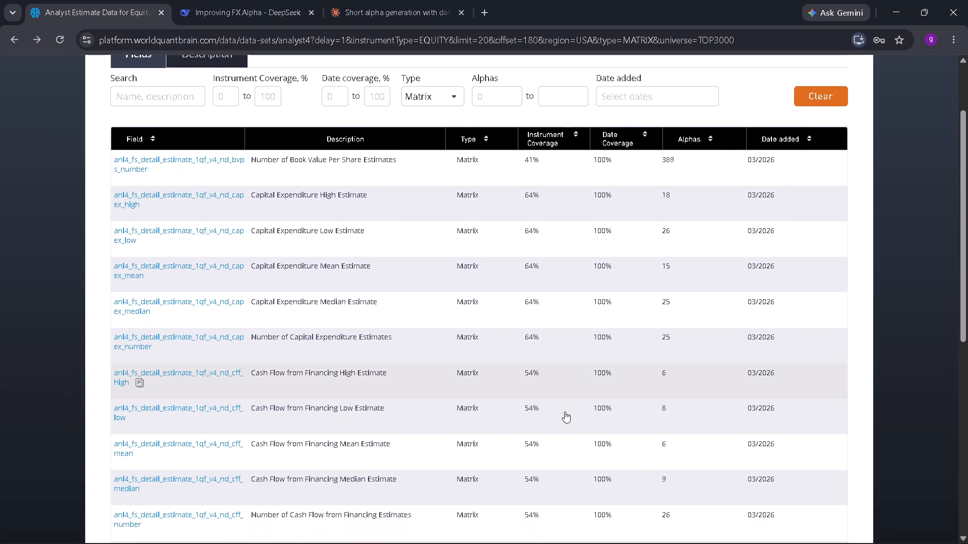
scroll(565, 412, "down", 5)
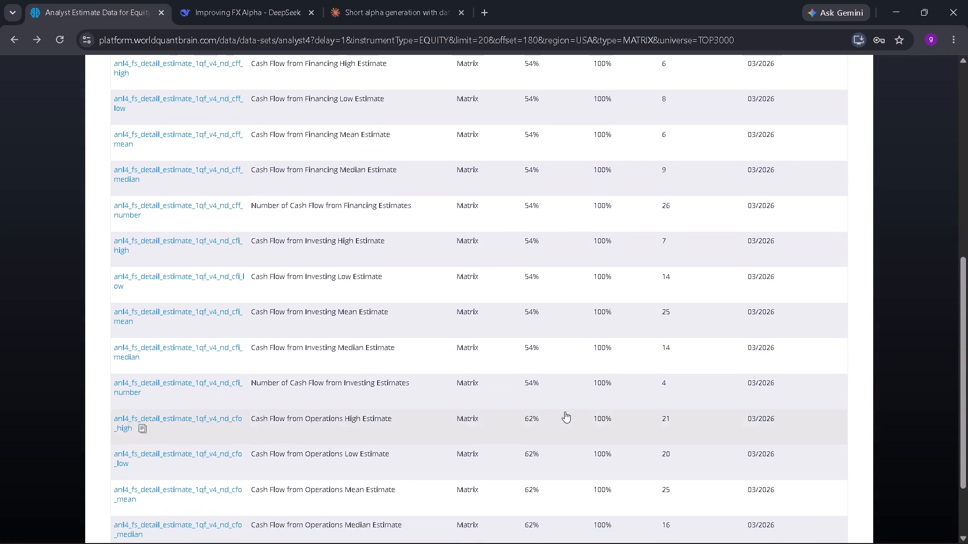
scroll(565, 412, "down", 2)
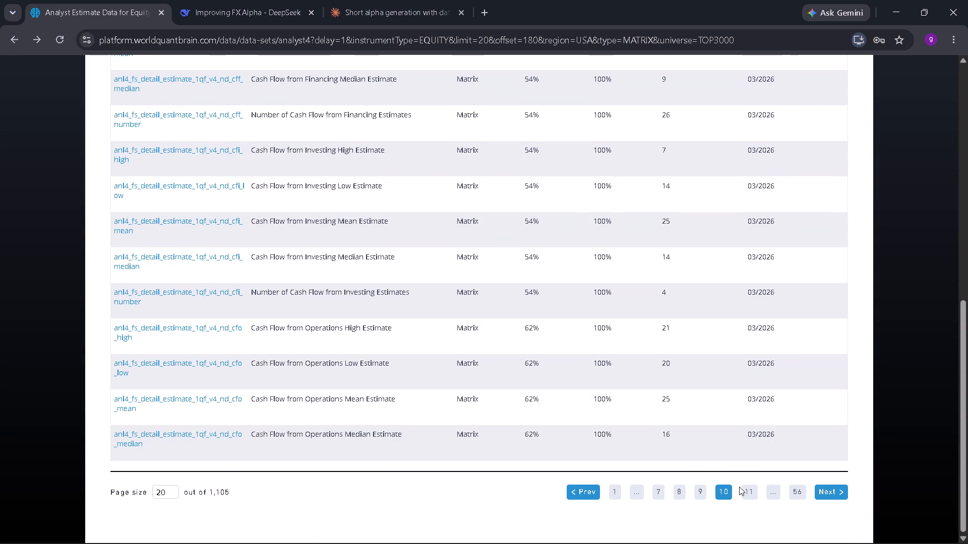
Examine the matrix fields on pages 11 and 12 of the analyst dataset for flag fields.
left_click(749, 491)
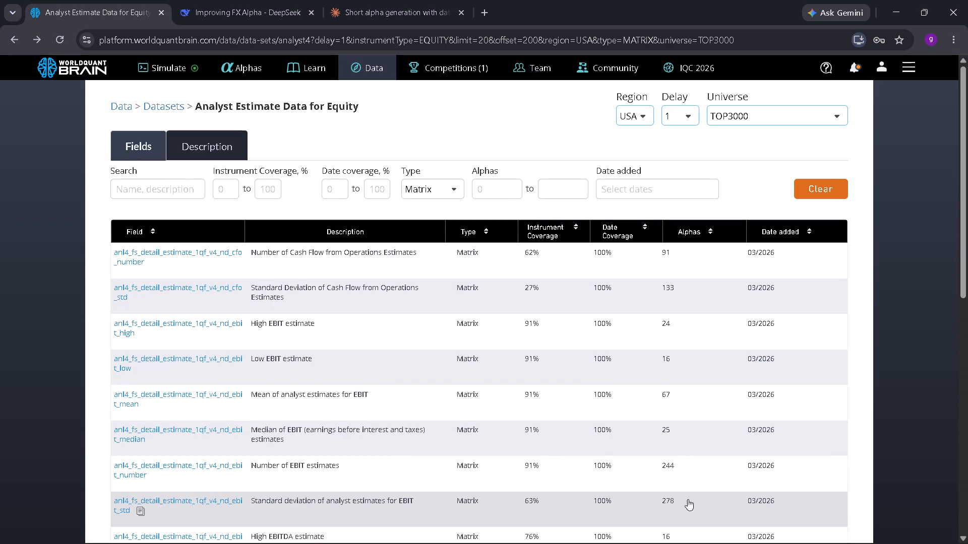
scroll(546, 378, "down", 7)
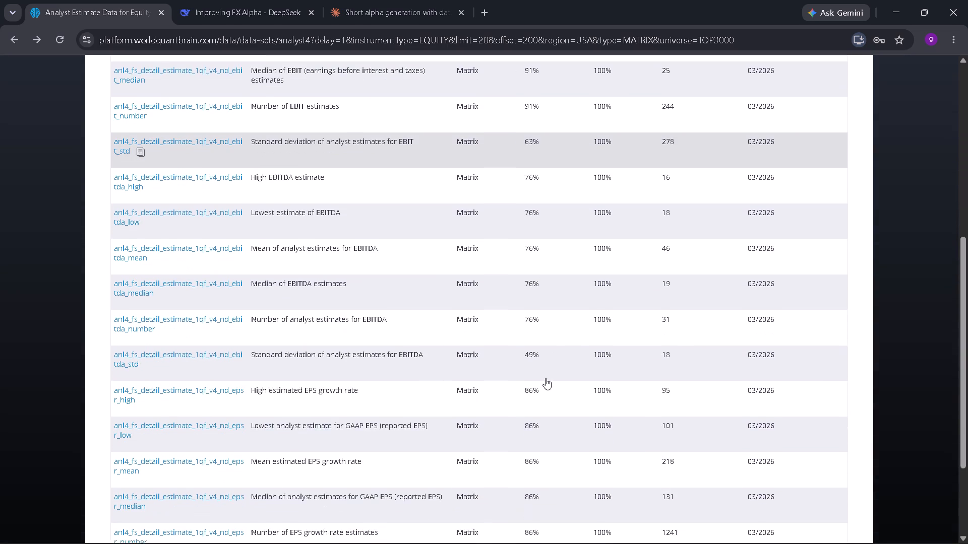
scroll(546, 378, "down", 3)
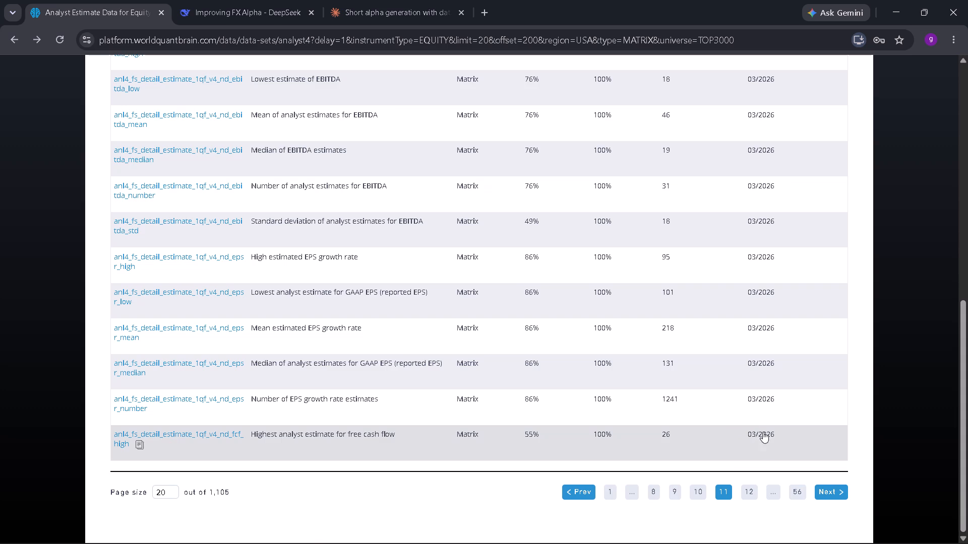
left_click(749, 488)
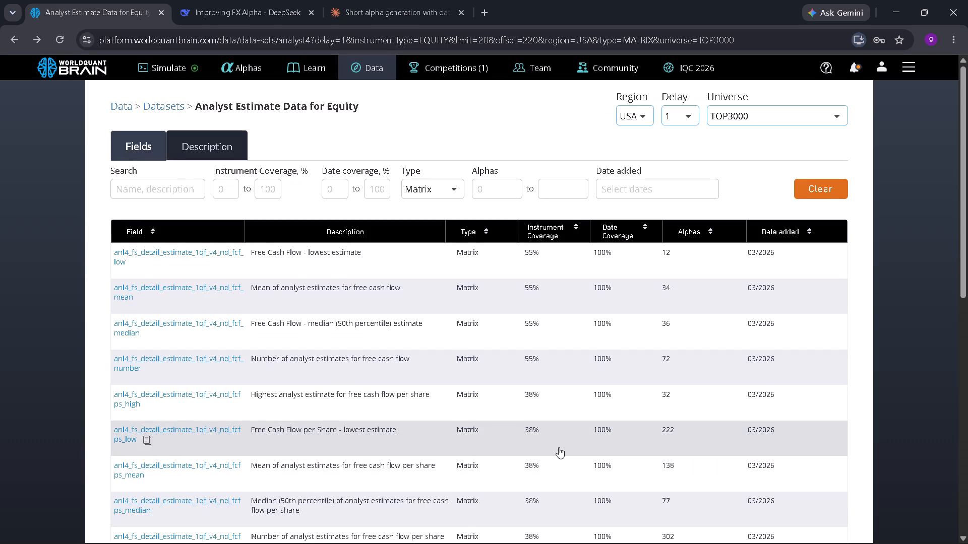
scroll(559, 447, "down", 7)
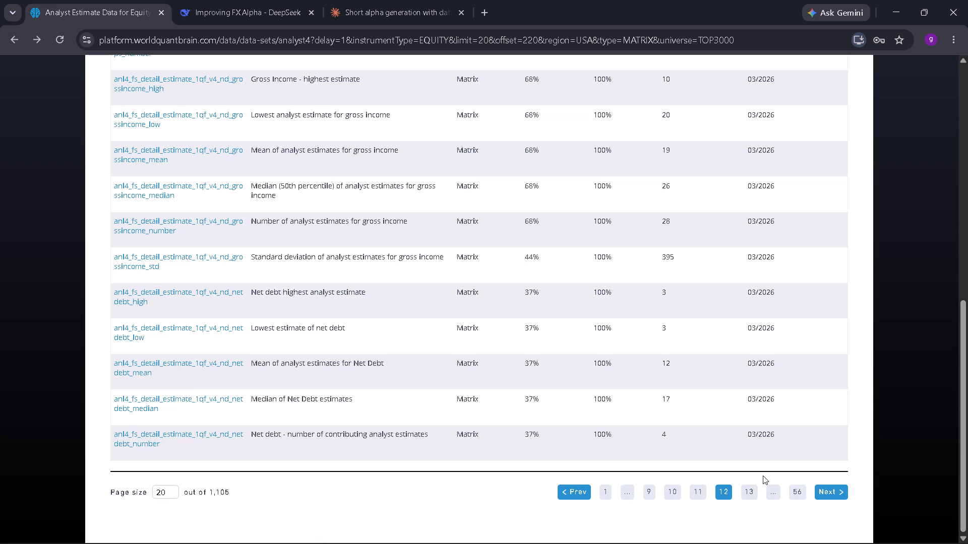
Examine the matrix fields on page 13 of the analyst dataset for flag fields.
left_click(752, 493)
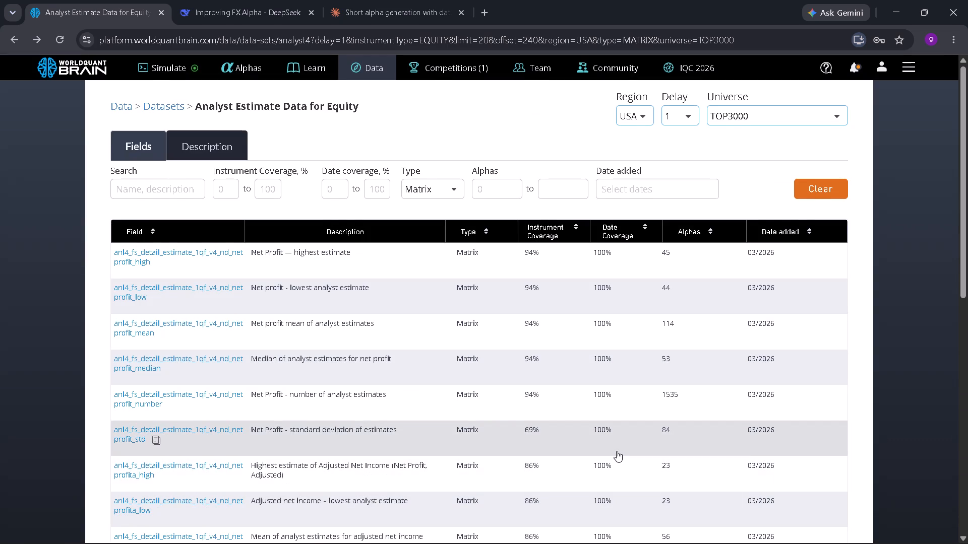
scroll(617, 451, "down", 1)
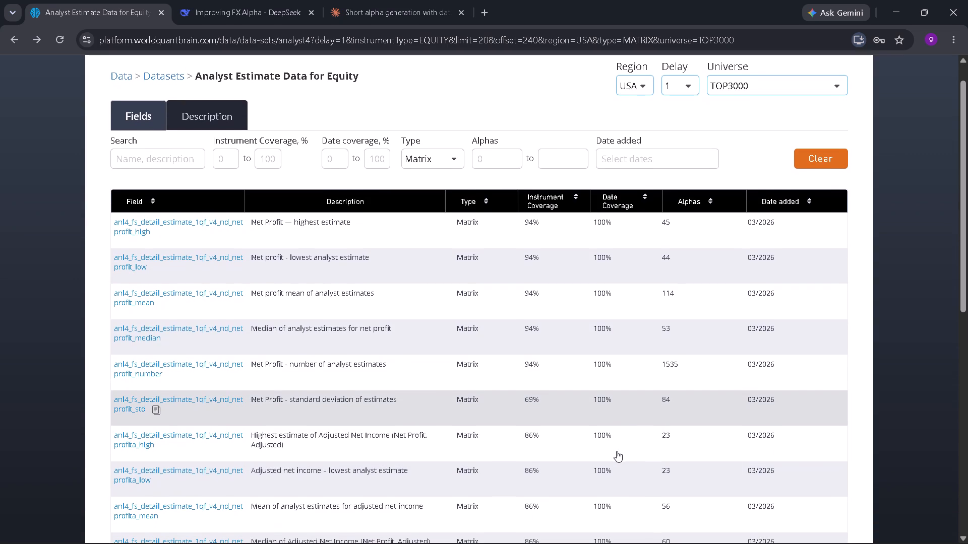
scroll(617, 451, "down", 2)
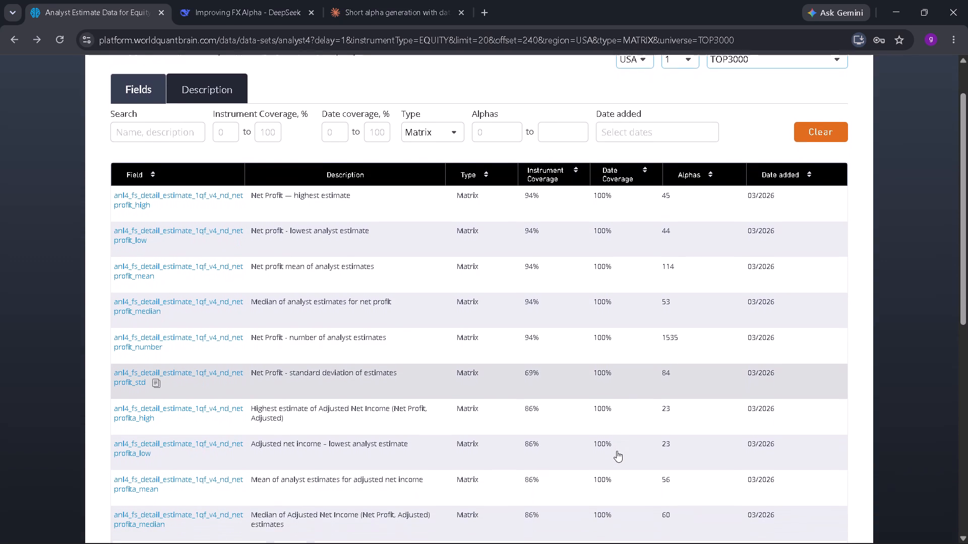
scroll(617, 451, "down", 5)
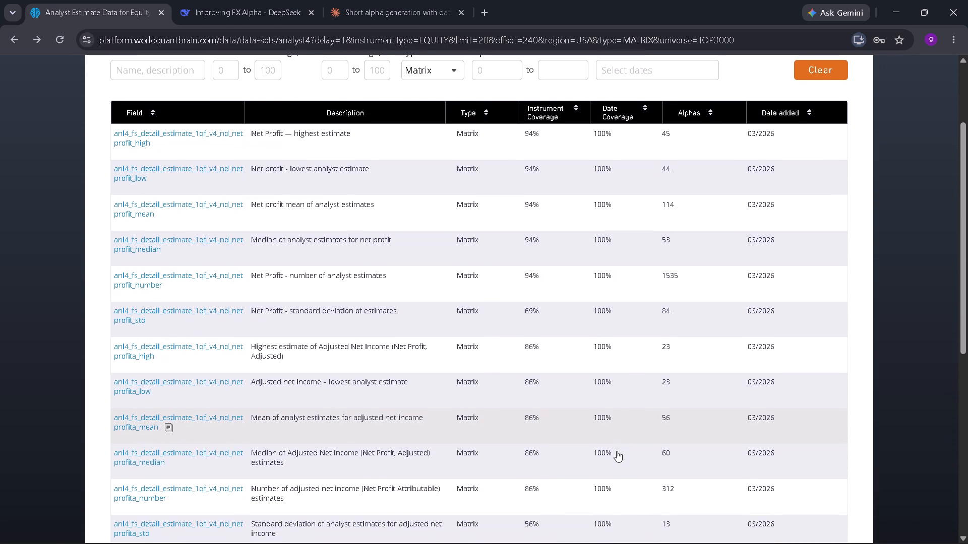
scroll(617, 451, "down", 4)
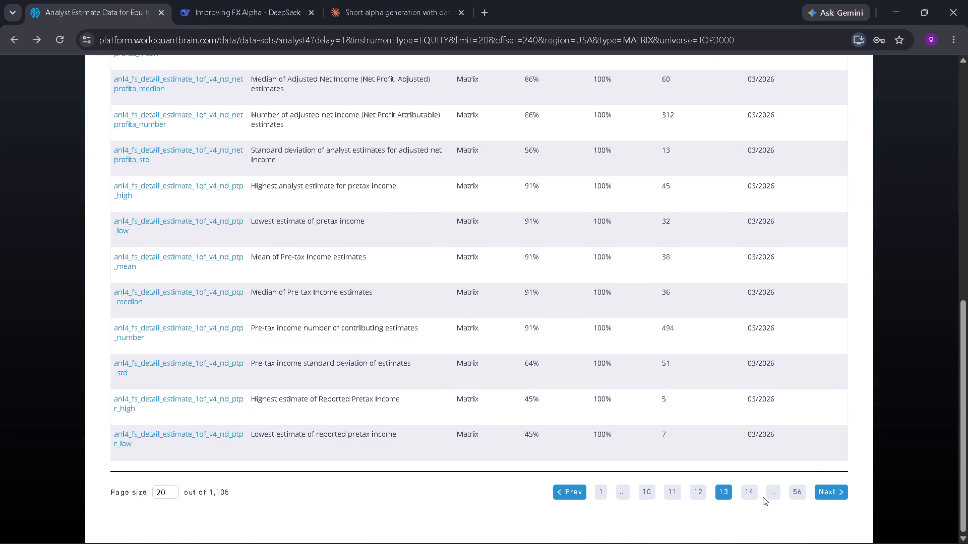
Examine the matrix fields on pages 14 and 15 and the start of page 16 of the analyst dataset.
left_click(751, 492)
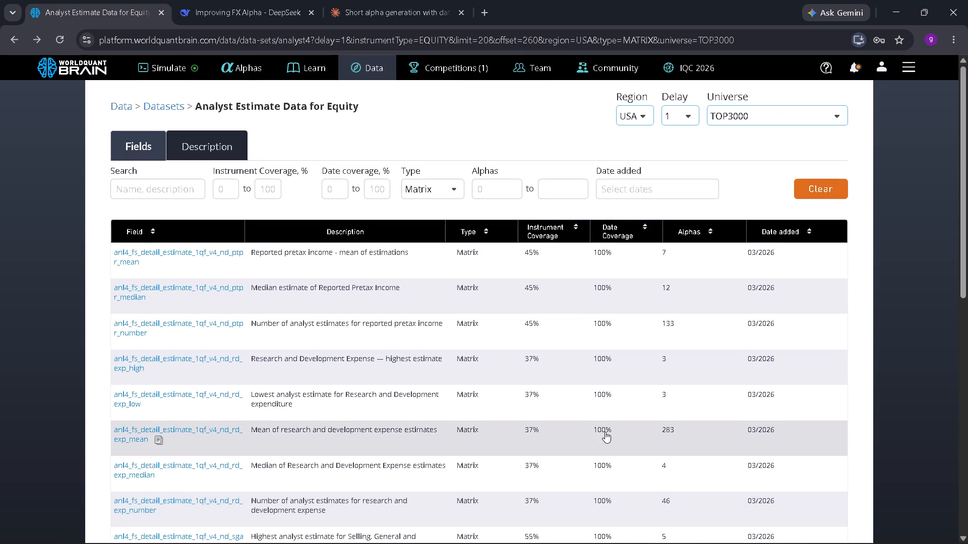
scroll(605, 432, "down", 4)
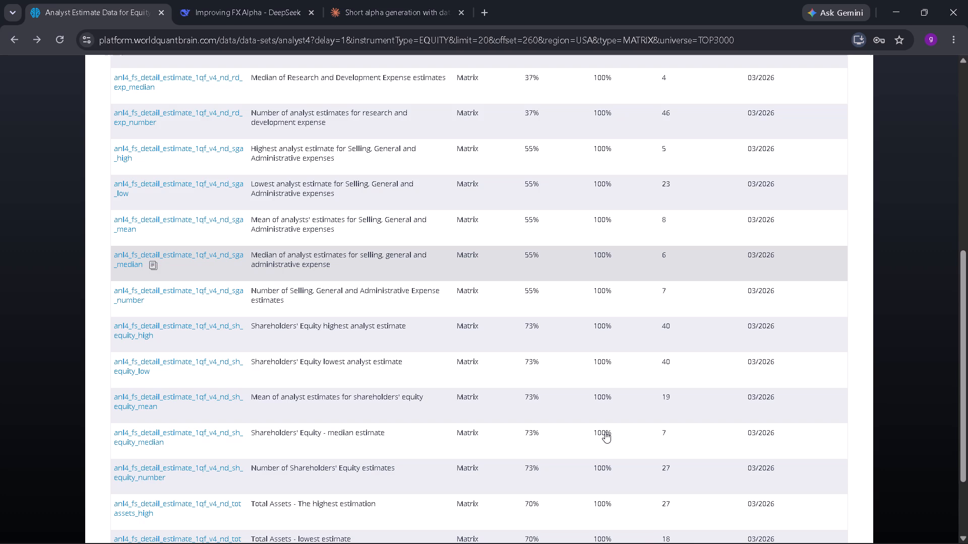
scroll(605, 432, "down", 3)
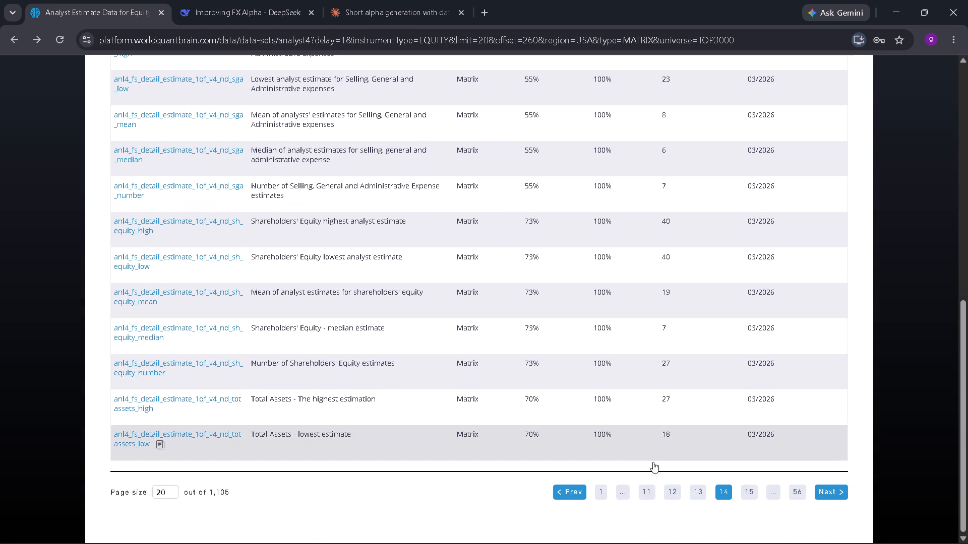
left_click(742, 494)
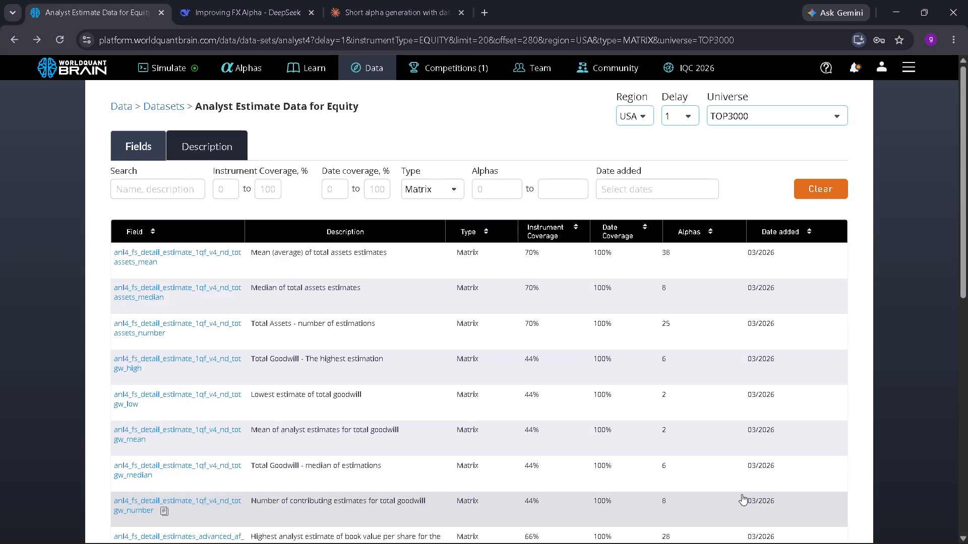
scroll(742, 494, "down", 5)
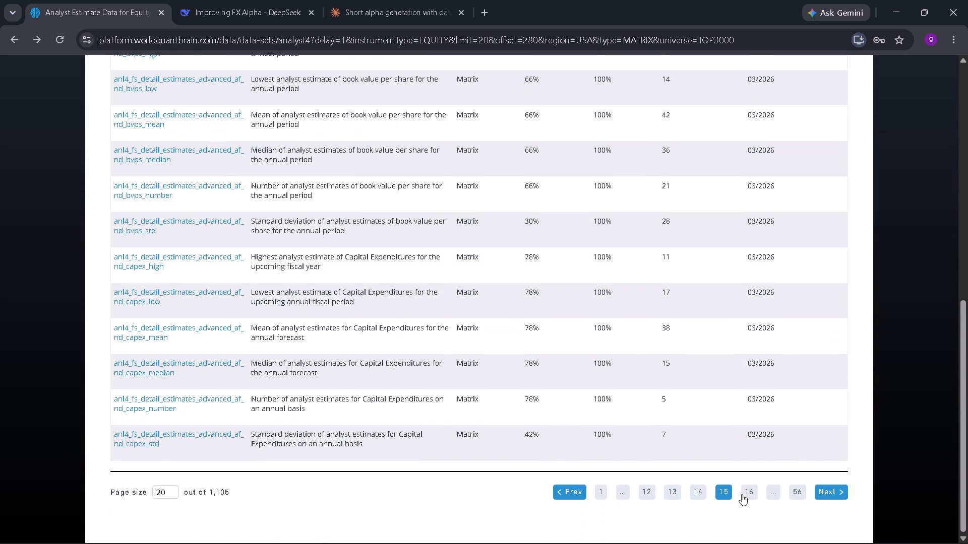
left_click(742, 494)
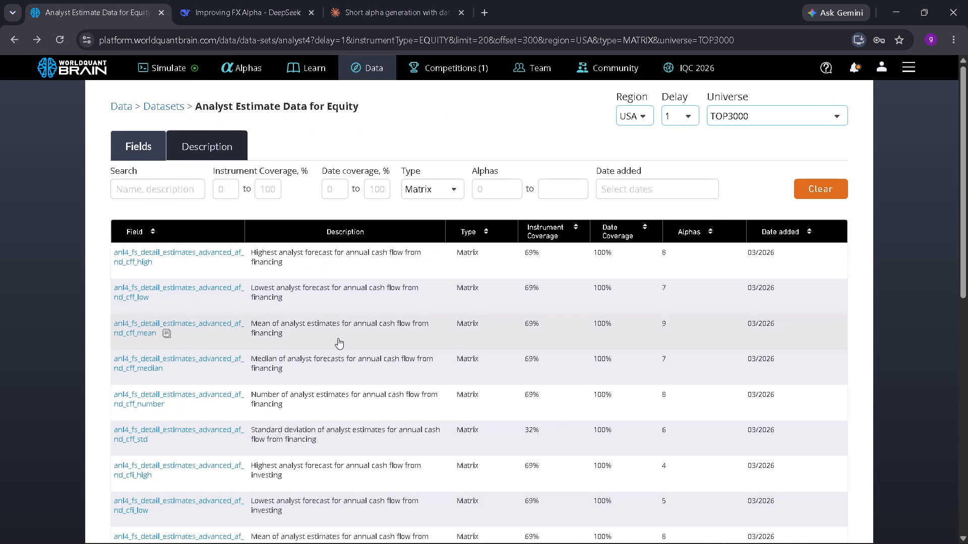
Return to the simulations and replace Simulation 4's whole expression with the copied field name anl4_epsa_flag.
left_click(179, 72)
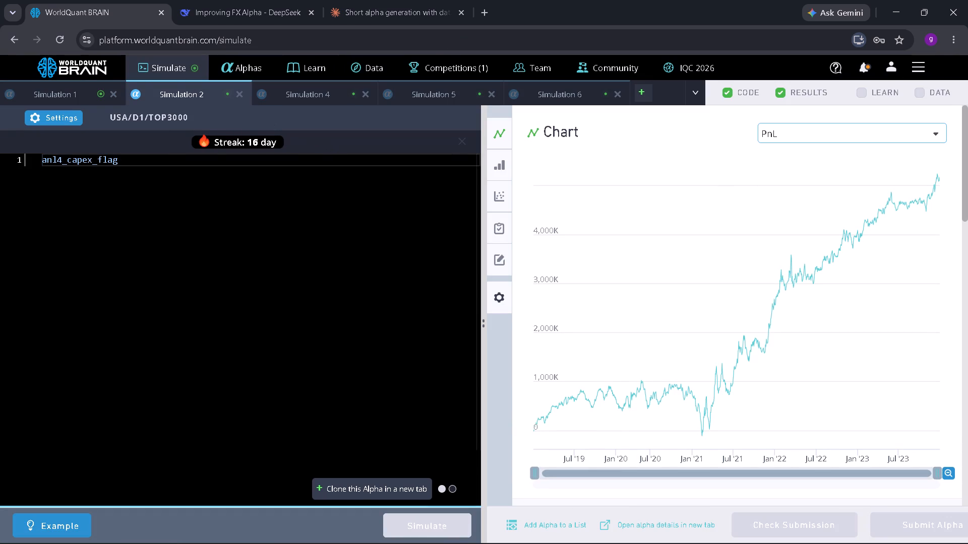
left_click(312, 98)
key("ctrl+a")
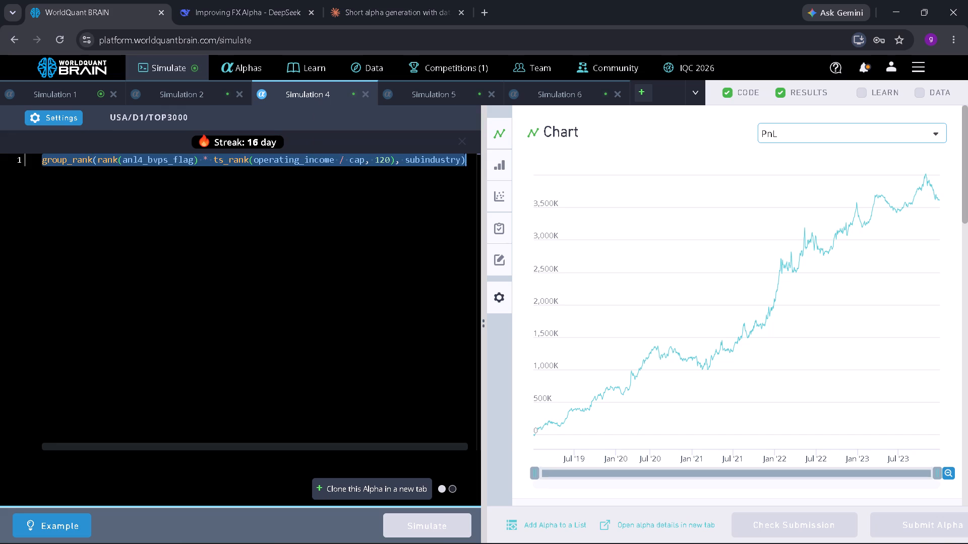
key("ctrl+v")
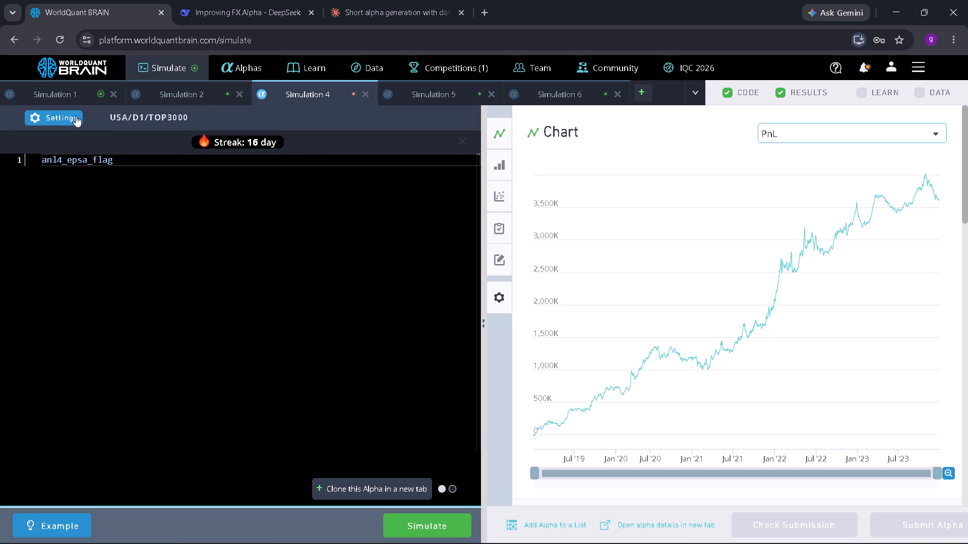
Set Simulation 4's neutralization to Sector, lower its decay, and simulate the anl4_epsa_flag alpha.
left_click(75, 116)
left_click(132, 304)
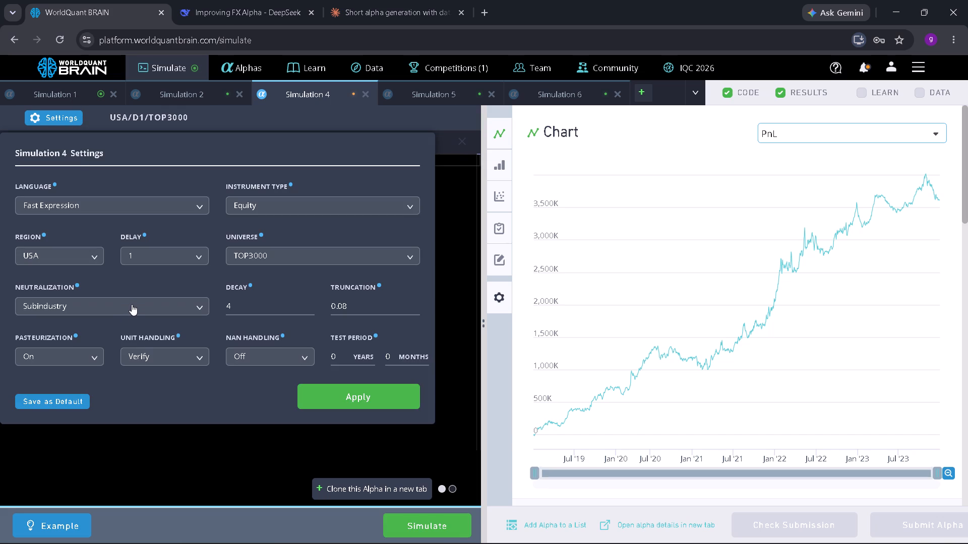
left_click(90, 366)
double_click(309, 308)
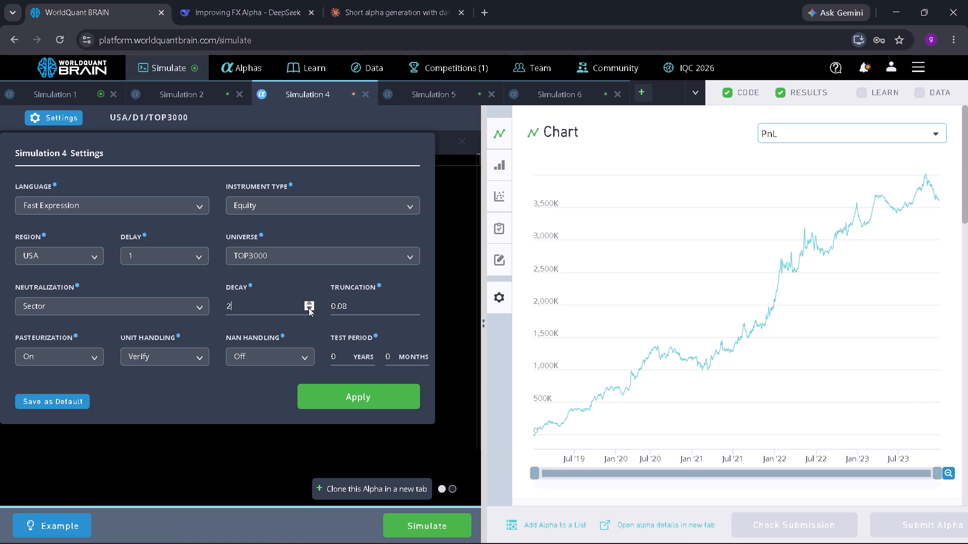
left_click(309, 308)
left_click(353, 394)
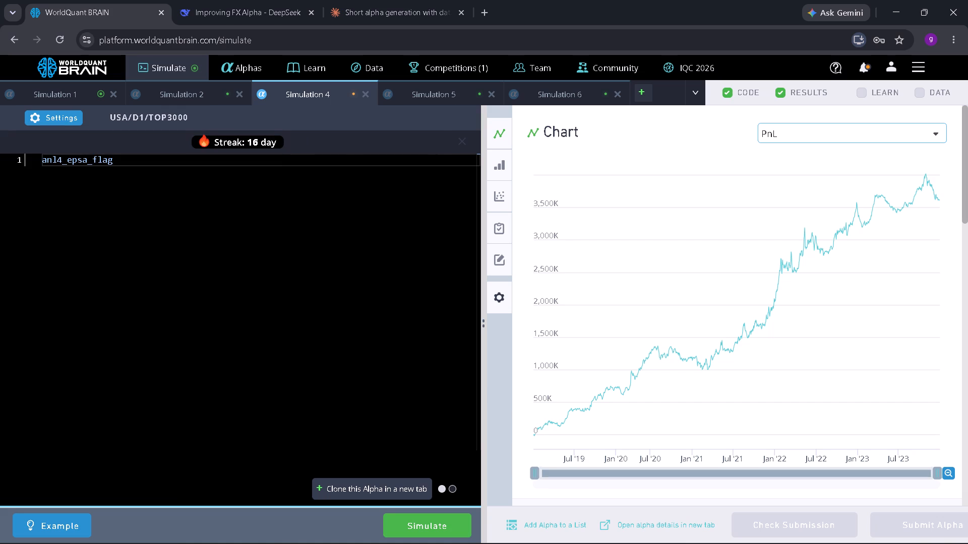
left_click(440, 528)
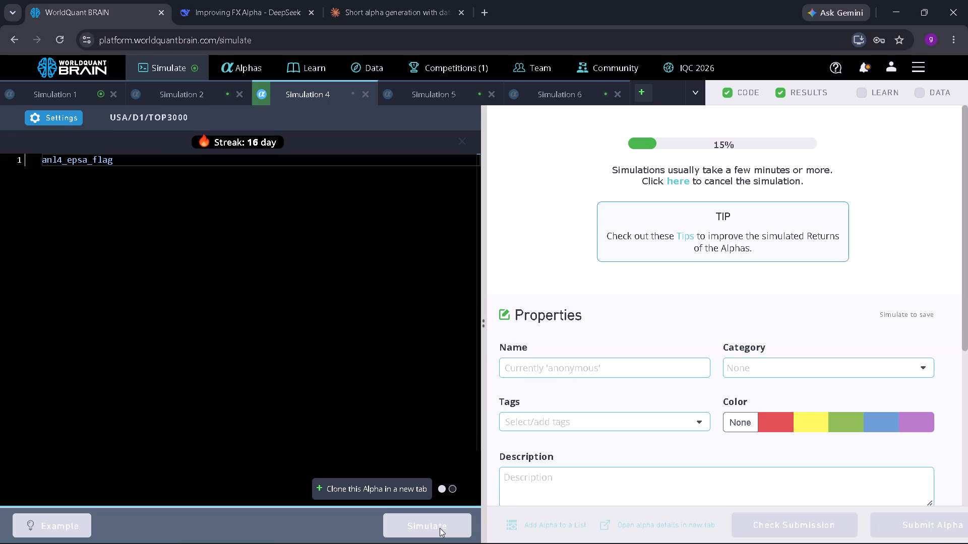
Show the test period for Simulation 1's anl4_cfo_flag alpha, review its yearly statistics, and expand the failed IS test.
left_click(73, 88)
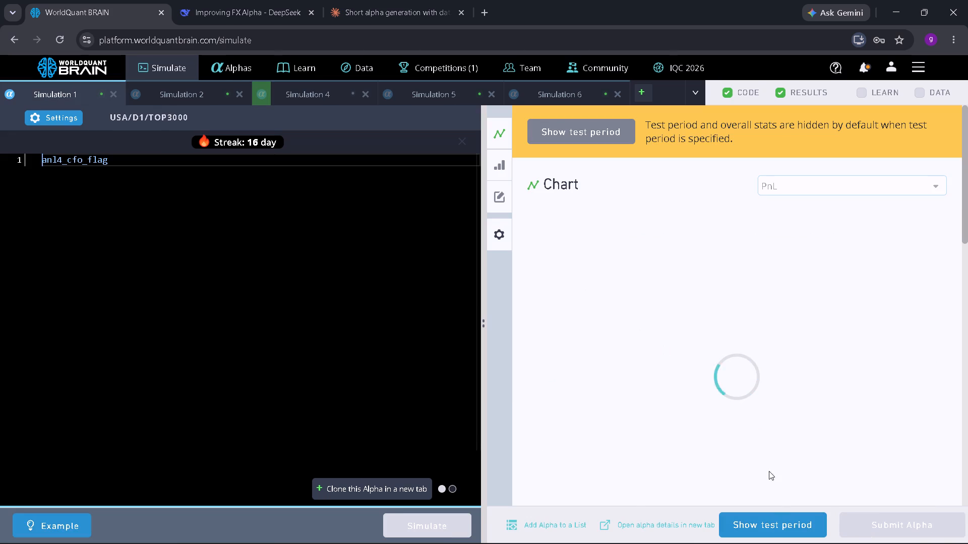
left_click(771, 523)
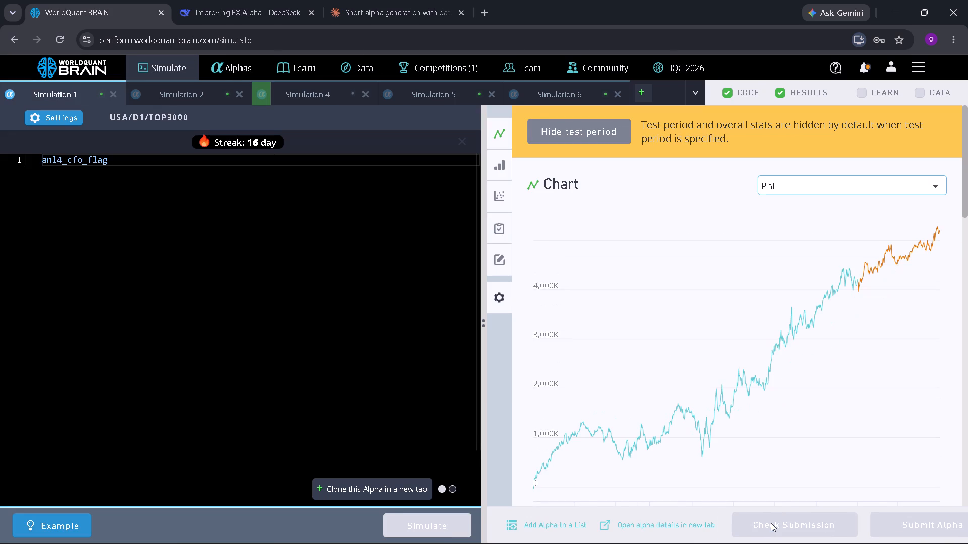
scroll(781, 419, "down", 7)
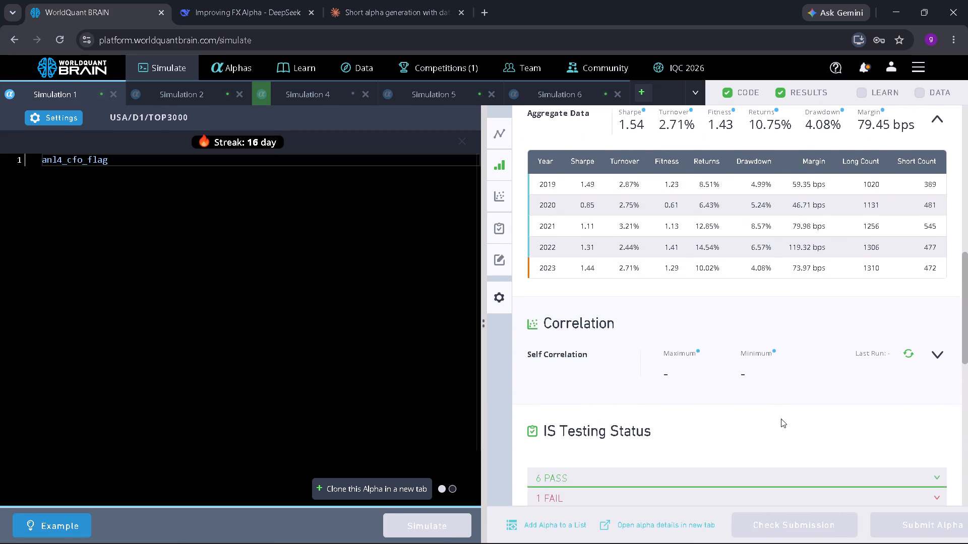
scroll(781, 419, "down", 3)
left_click(760, 298)
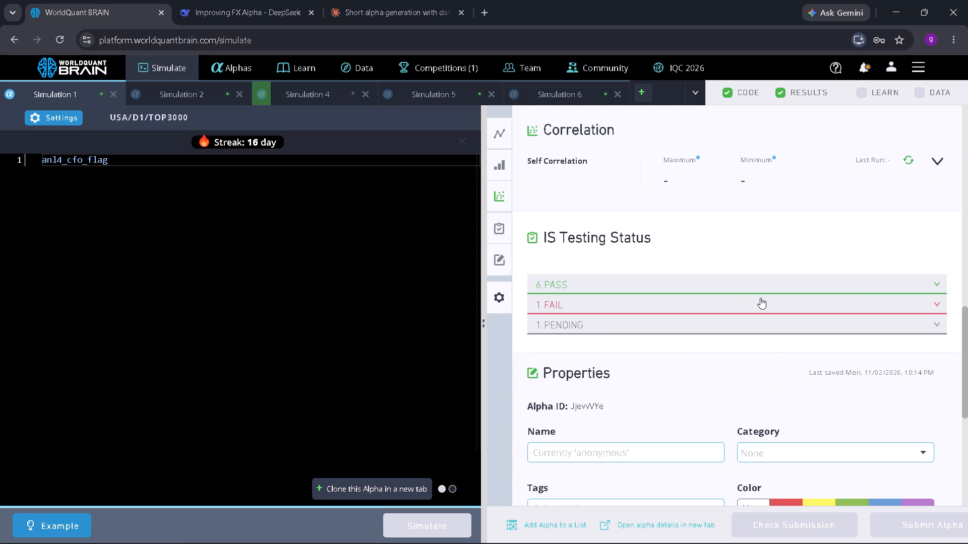
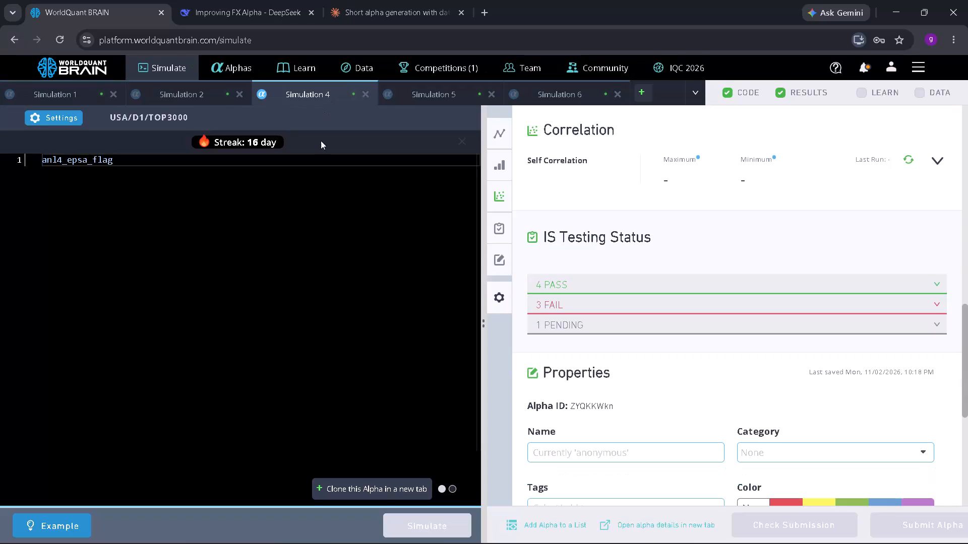
Expand the failed IS tests for Simulation 4's anl4_epsa_flag alpha.
left_click(639, 301)
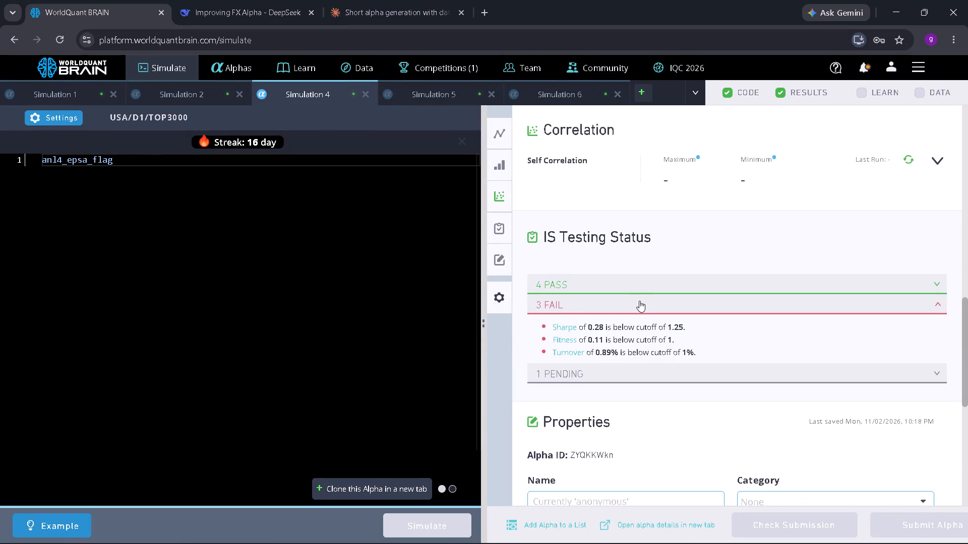